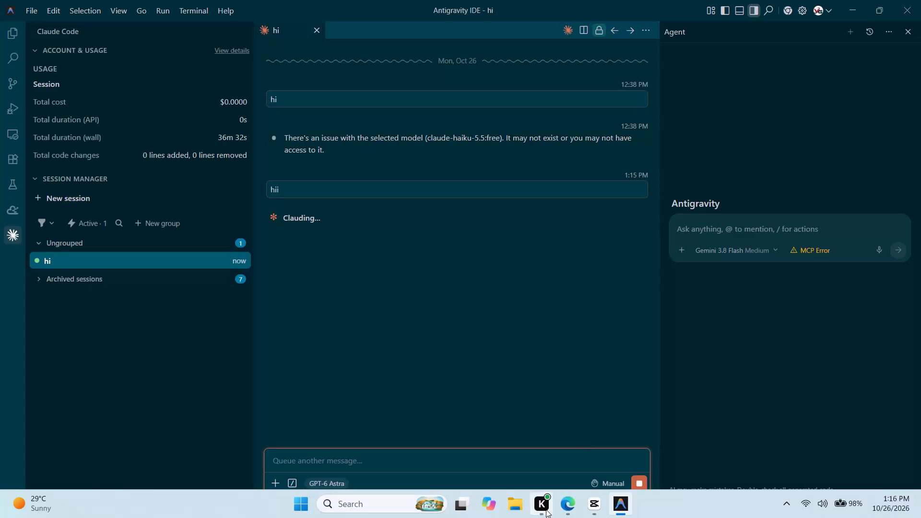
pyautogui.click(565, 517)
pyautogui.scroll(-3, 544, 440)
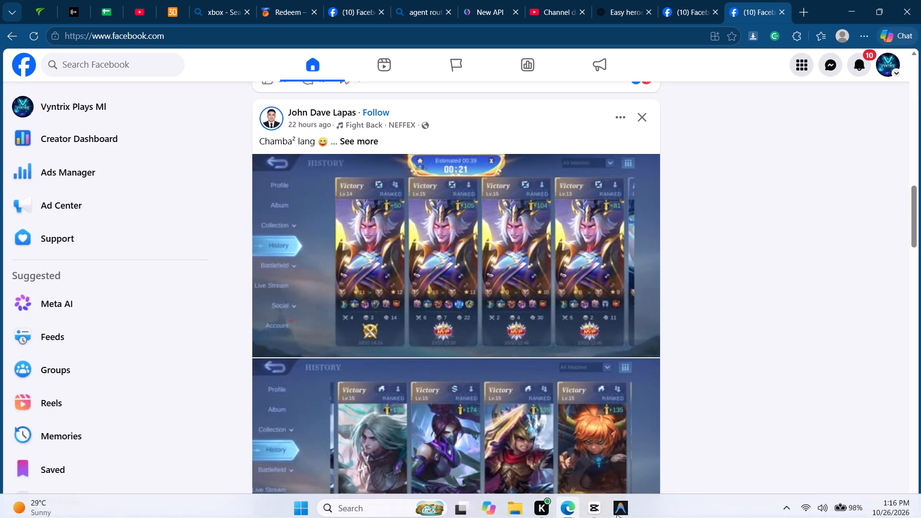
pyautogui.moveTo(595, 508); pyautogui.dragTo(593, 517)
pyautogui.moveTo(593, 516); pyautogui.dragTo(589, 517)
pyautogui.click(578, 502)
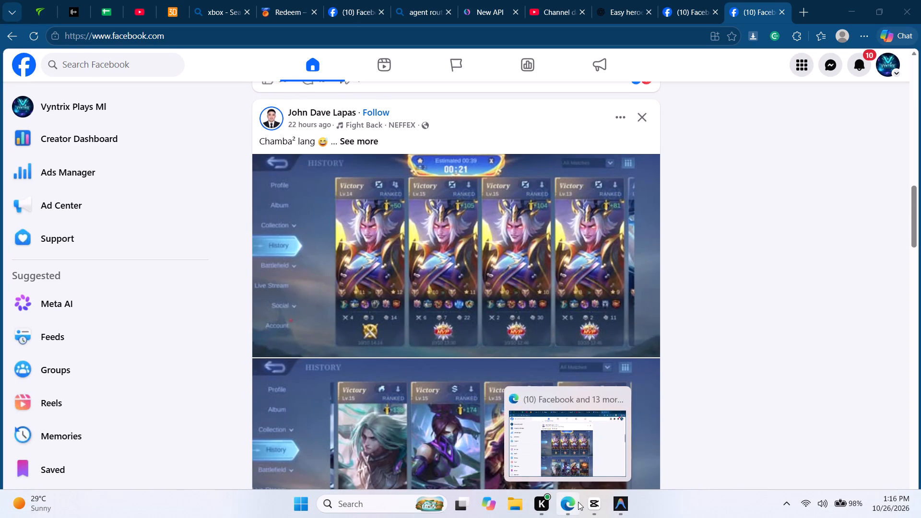
# Switch to CapCut and scrub the timeline through the gift-box opening animation to about 00:00:25:13.
pyautogui.click(603, 501)
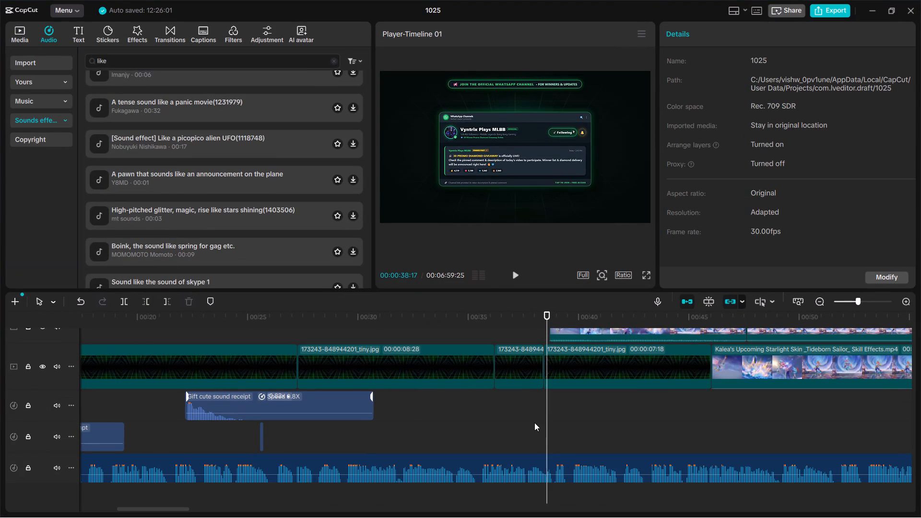
pyautogui.click(237, 446)
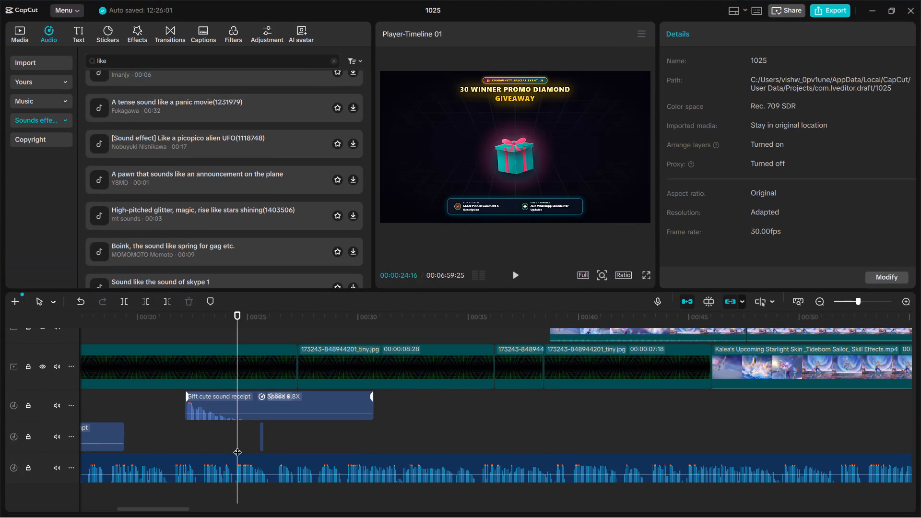
pyautogui.moveTo(237, 446); pyautogui.dragTo(249, 449)
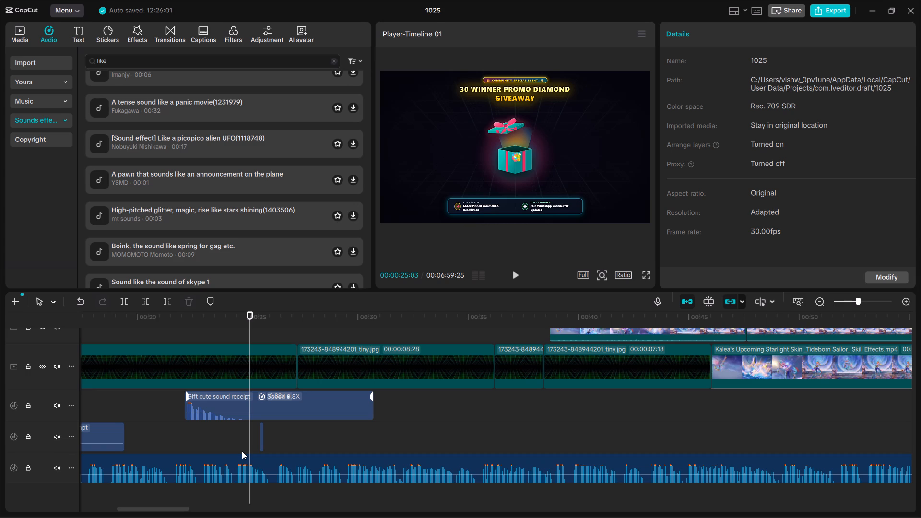
pyautogui.moveTo(246, 438); pyautogui.dragTo(259, 444)
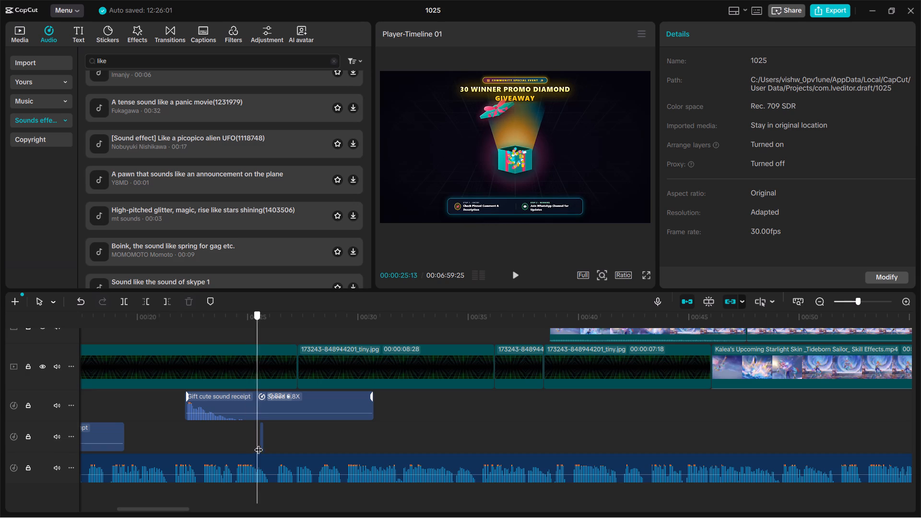
# Search the stickers for subscribe and place the red SUBSCRIBE bell sticker on the timeline at 00:00:28:16.
pyautogui.moveTo(259, 444); pyautogui.dragTo(491, 453)
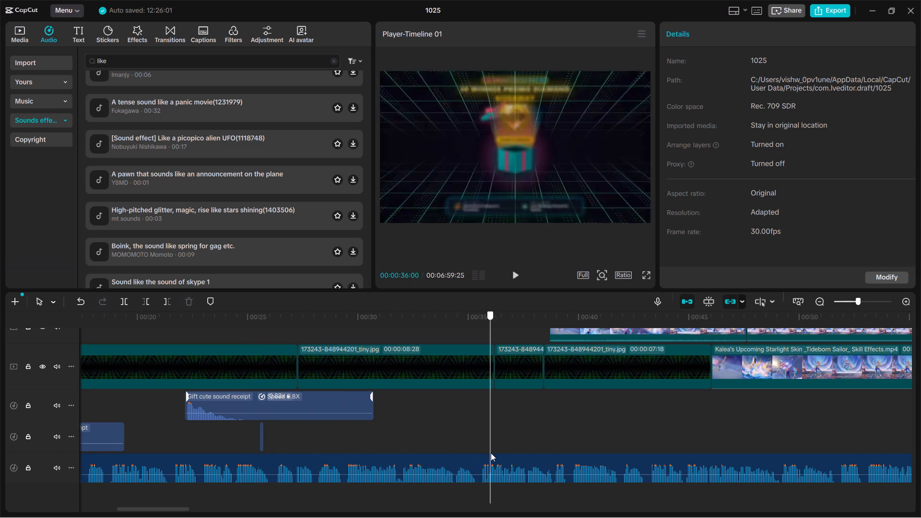
pyautogui.moveTo(491, 453); pyautogui.dragTo(295, 440)
pyautogui.scroll(5, 296, 440)
pyautogui.press('space')
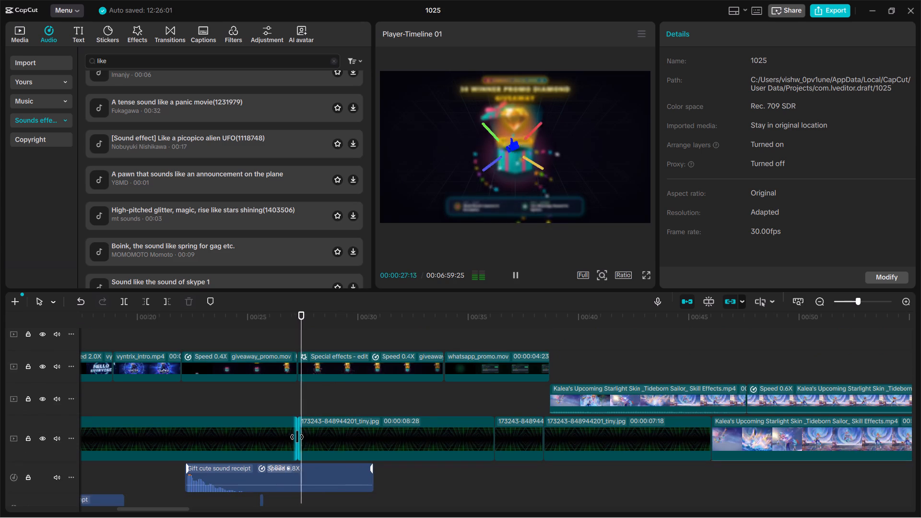
pyautogui.press('space')
pyautogui.press('space')
pyautogui.press('space')
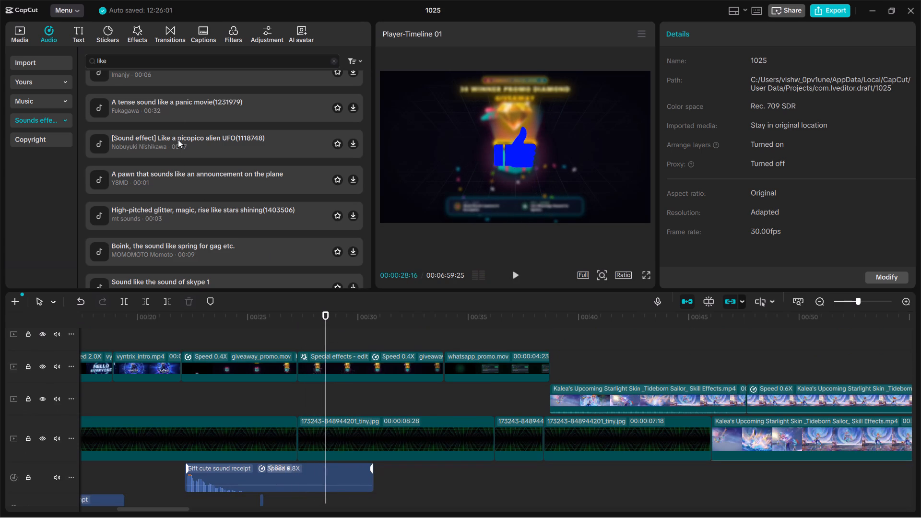
pyautogui.click(108, 35)
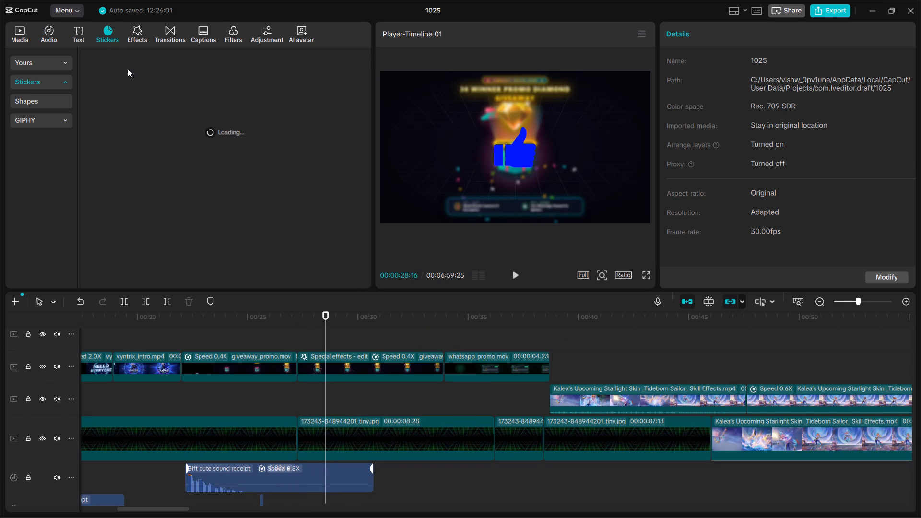
pyautogui.click(130, 61)
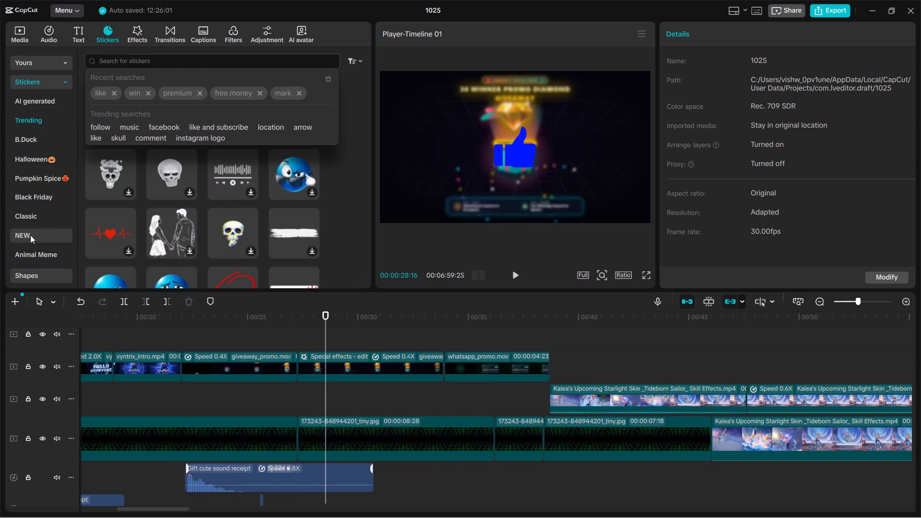
pyautogui.write('sub')
pyautogui.click(178, 83)
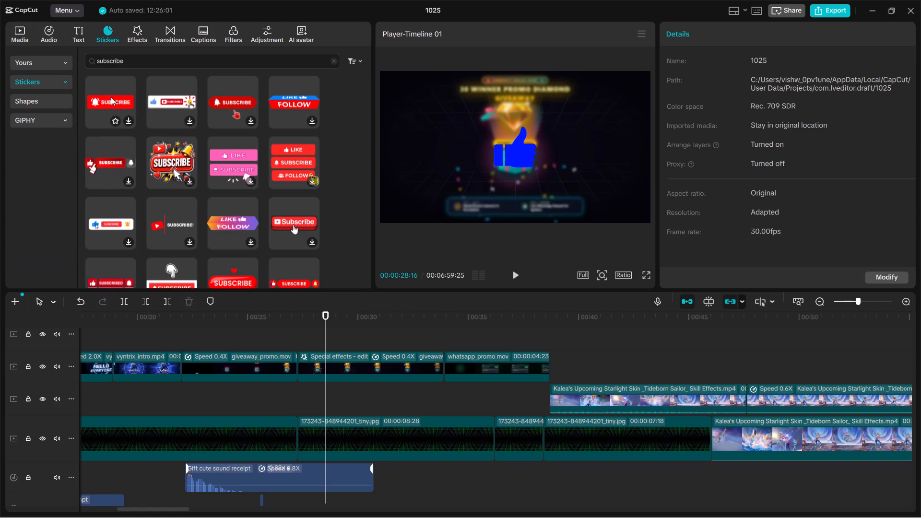
pyautogui.moveTo(108, 94); pyautogui.dragTo(325, 335)
# Shorten the blue thumbs-up sticker clip so it ends just before the red SUBSCRIBE sticker begins.
pyautogui.scroll(5, 324, 344)
pyautogui.click(338, 377)
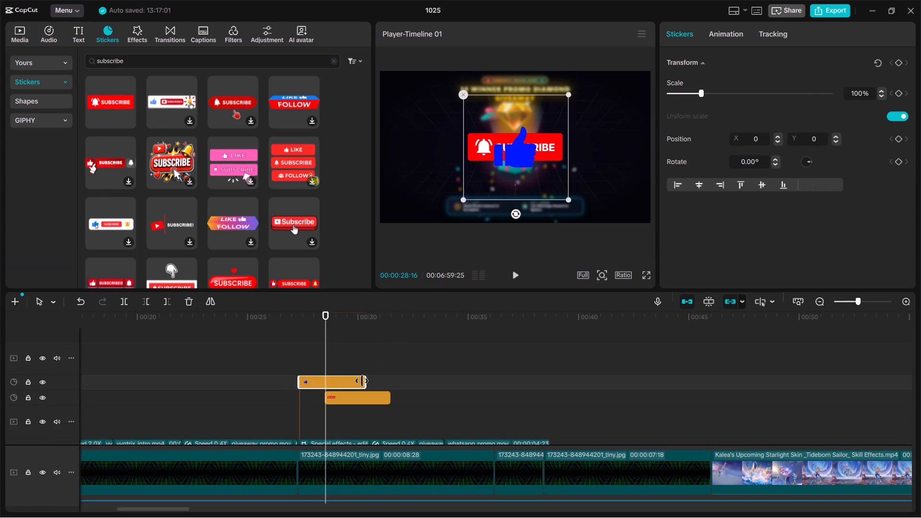
pyautogui.click(370, 386)
pyautogui.click(355, 383)
pyautogui.moveTo(363, 385); pyautogui.dragTo(315, 402)
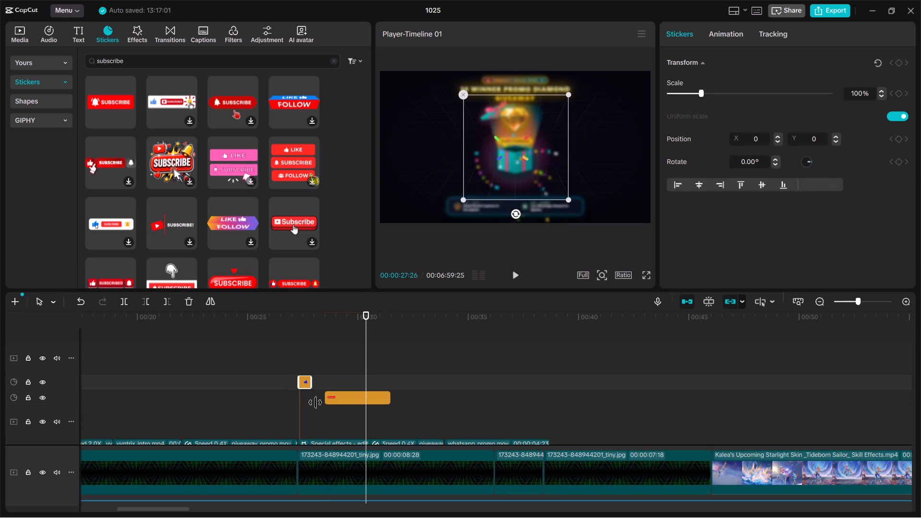
pyautogui.moveTo(315, 402); pyautogui.dragTo(321, 407)
pyautogui.click(319, 361)
pyautogui.moveTo(318, 361); pyautogui.dragTo(319, 362)
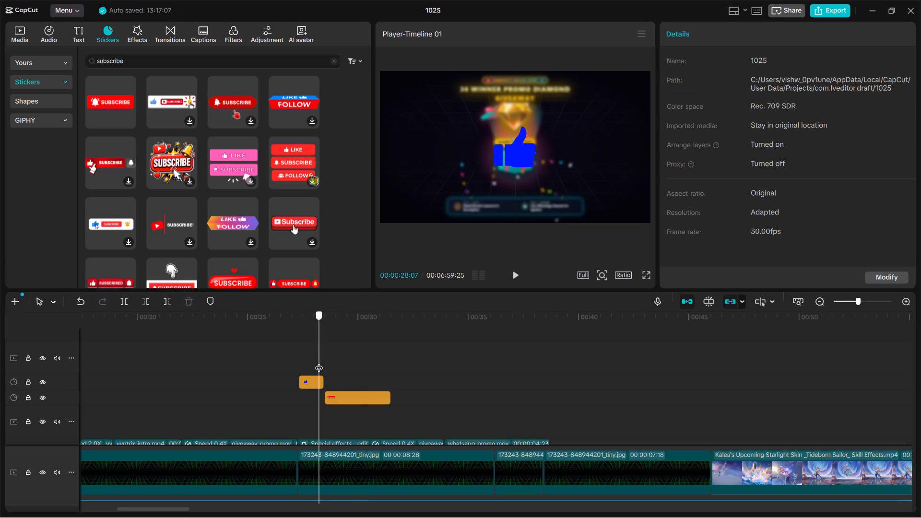
# Preview the thumbs-up and SUBSCRIBE stickers in sequence and trim the red SUBSCRIBE sticker to end at about 00:00:30.
pyautogui.moveTo(319, 362); pyautogui.dragTo(346, 394)
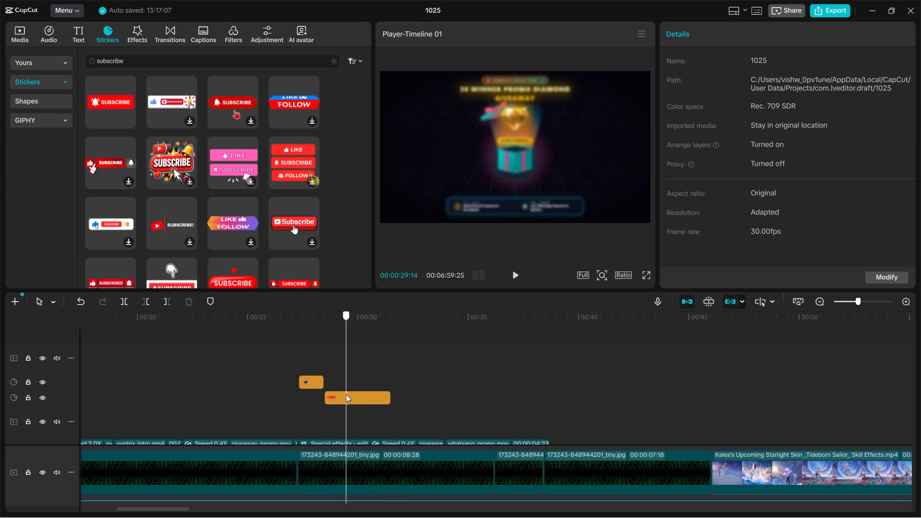
pyautogui.moveTo(346, 394); pyautogui.dragTo(295, 406)
pyautogui.scroll(-3, 295, 406)
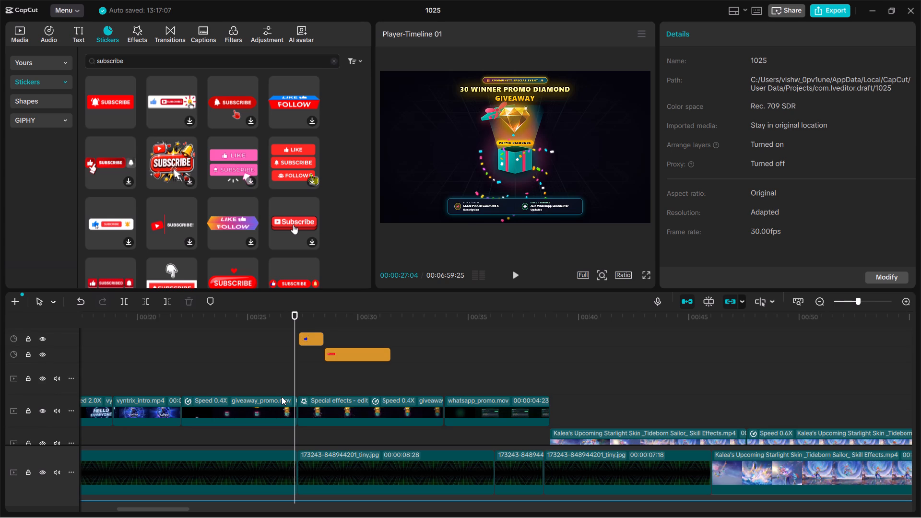
pyautogui.press('space')
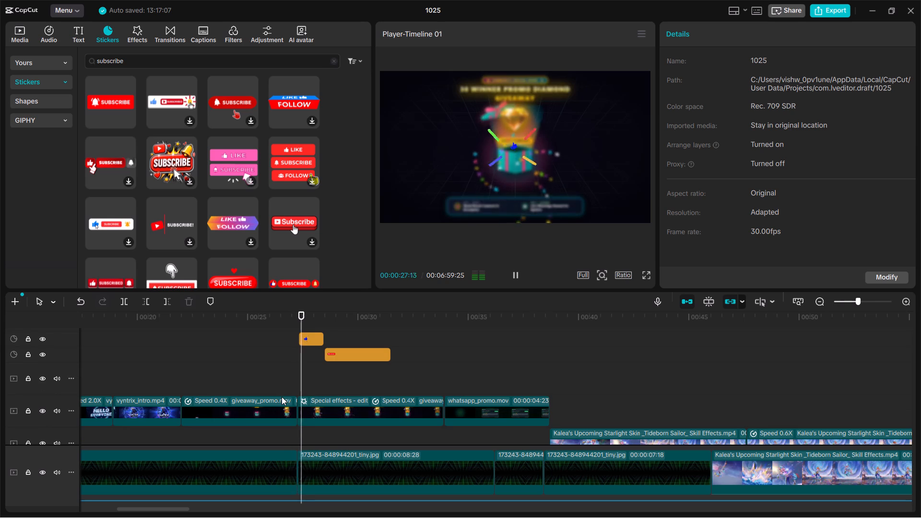
pyautogui.press('space')
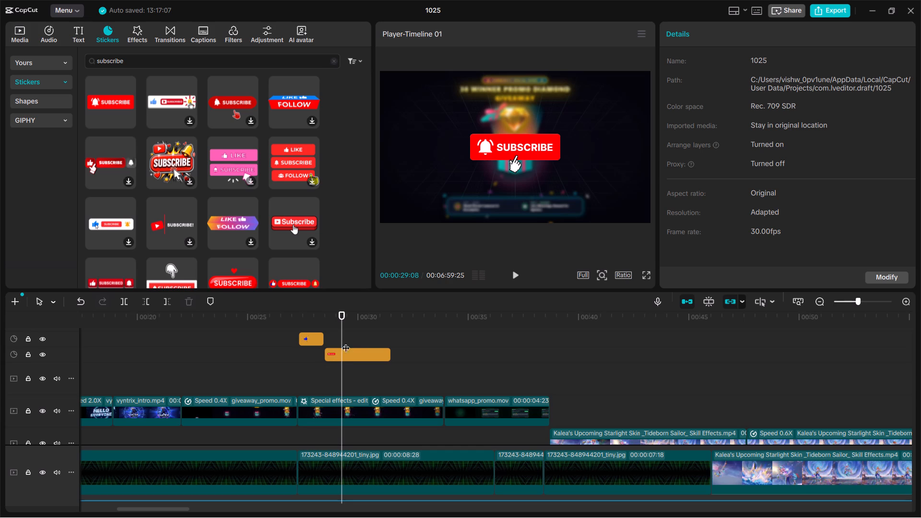
pyautogui.press('space')
pyautogui.click(376, 356)
pyautogui.press('space')
pyautogui.moveTo(392, 359); pyautogui.dragTo(331, 366)
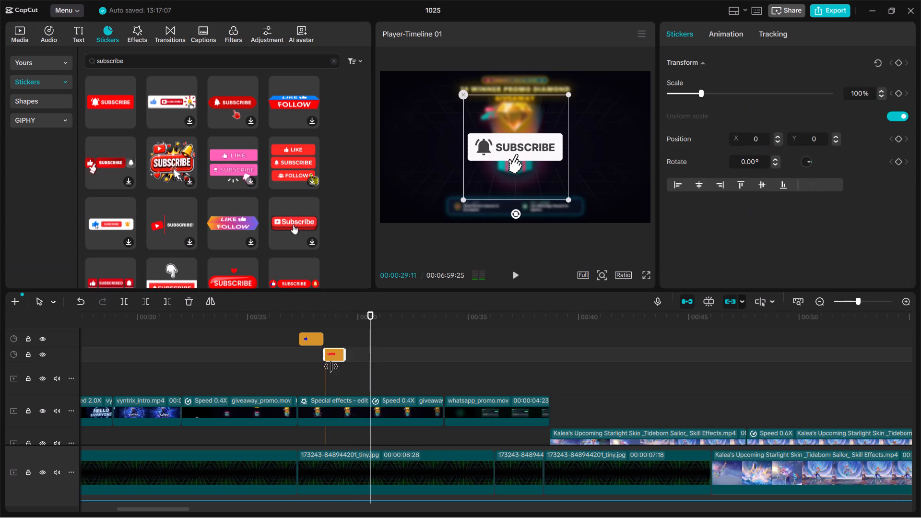
pyautogui.moveTo(331, 366); pyautogui.dragTo(357, 372)
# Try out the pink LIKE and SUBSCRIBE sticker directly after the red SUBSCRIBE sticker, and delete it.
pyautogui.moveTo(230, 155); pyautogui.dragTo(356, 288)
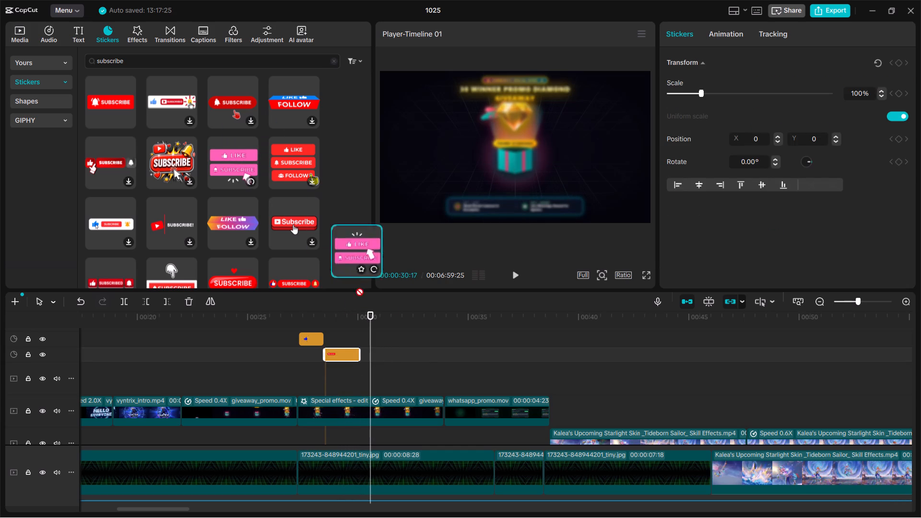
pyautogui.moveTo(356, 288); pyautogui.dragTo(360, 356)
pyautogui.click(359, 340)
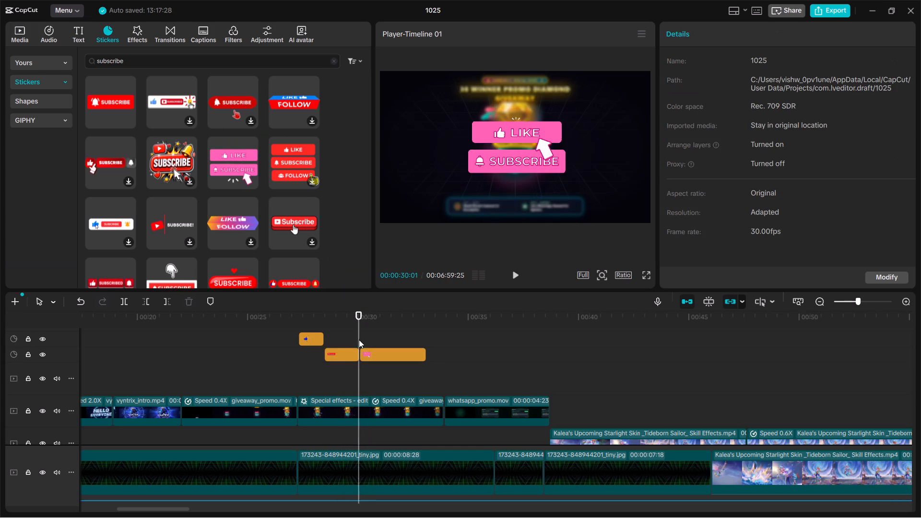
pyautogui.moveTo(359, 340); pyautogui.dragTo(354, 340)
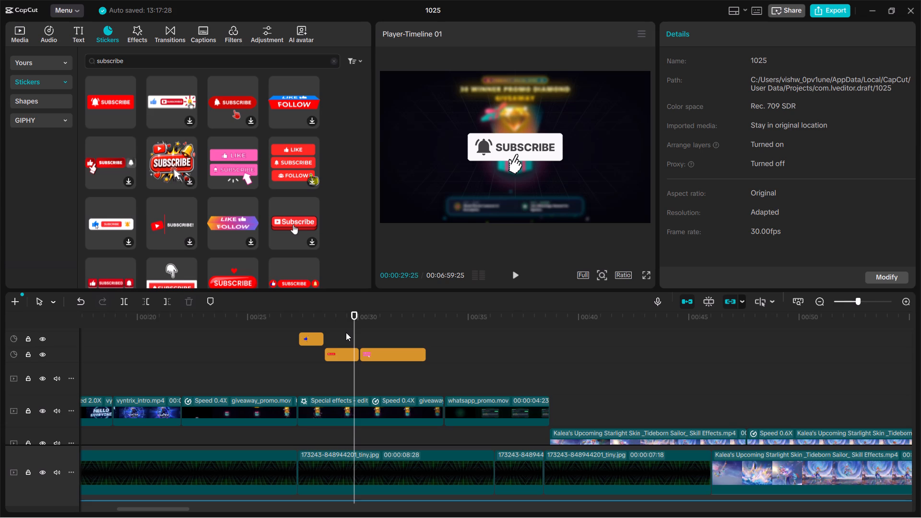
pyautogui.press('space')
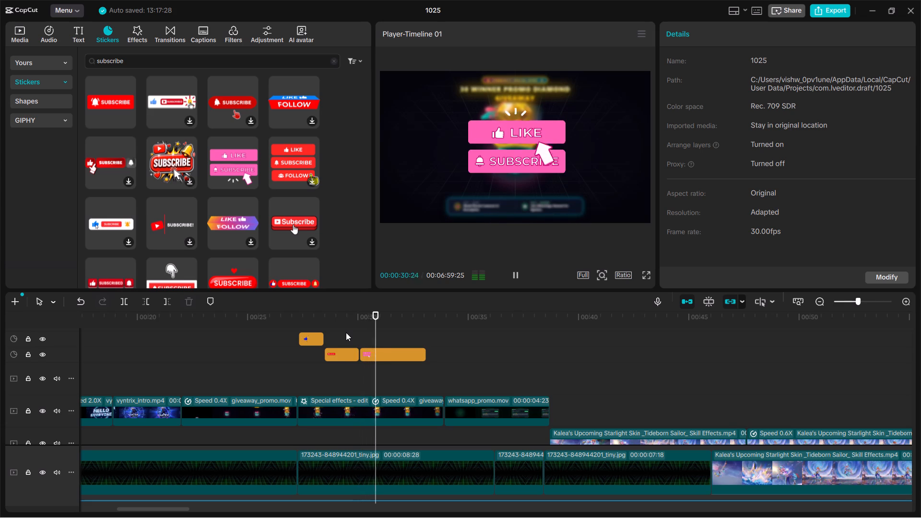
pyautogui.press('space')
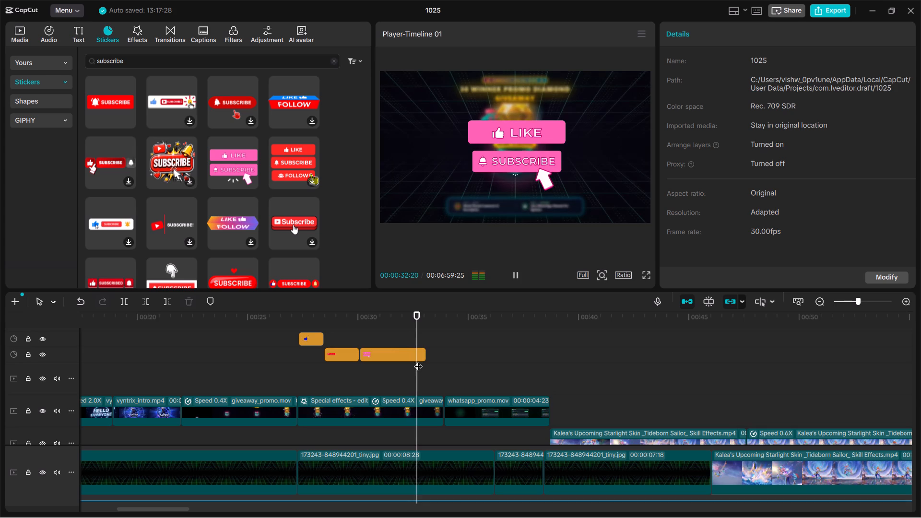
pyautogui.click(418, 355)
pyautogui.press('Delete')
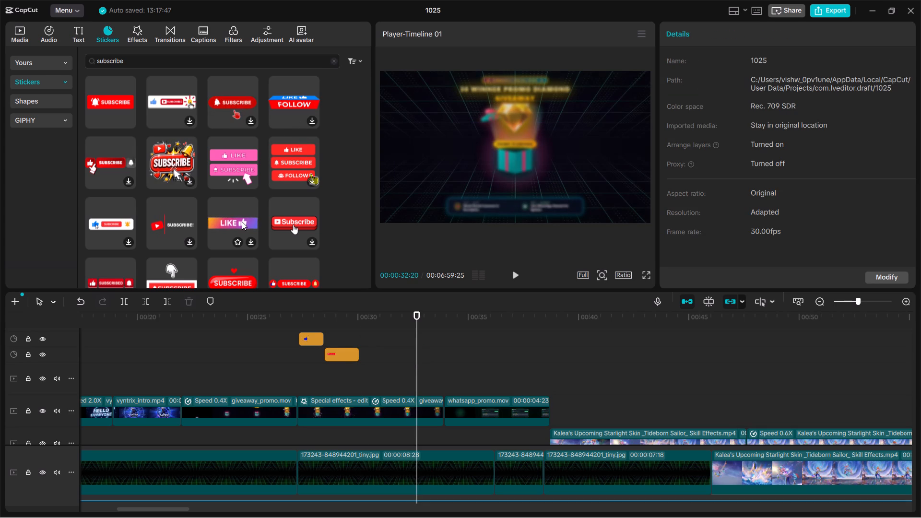
# Place the orange-purple LIKE FOLLOW sticker directly after the red SUBSCRIBE sticker and preview its animation.
pyautogui.moveTo(242, 222); pyautogui.dragTo(357, 353)
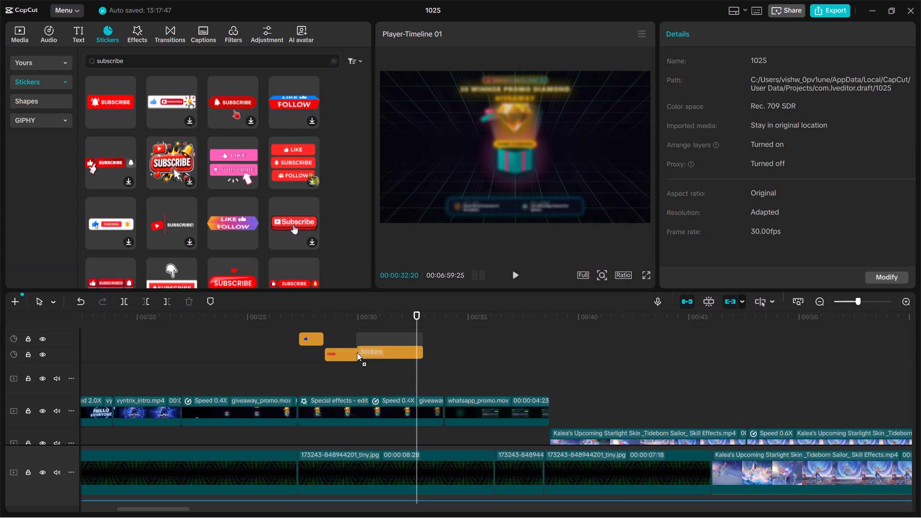
pyautogui.moveTo(357, 353); pyautogui.dragTo(359, 354)
pyautogui.click(355, 342)
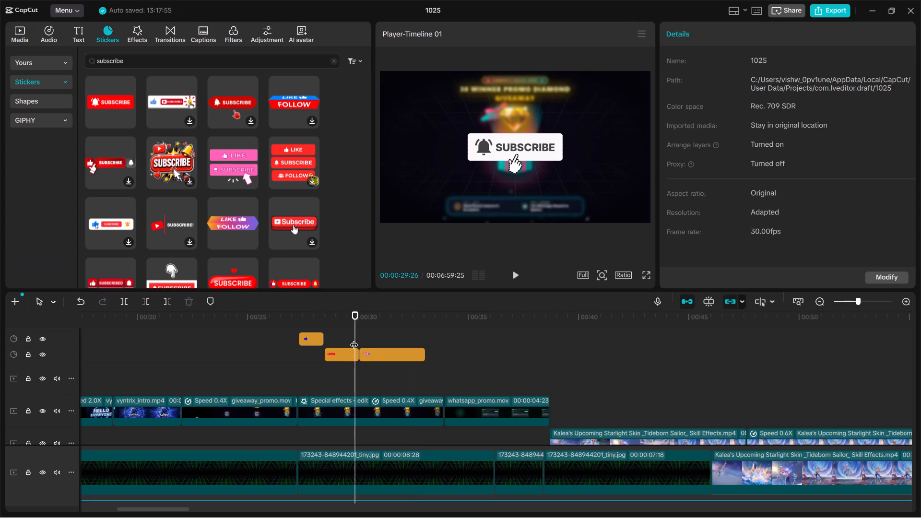
pyautogui.moveTo(354, 338); pyautogui.dragTo(368, 344)
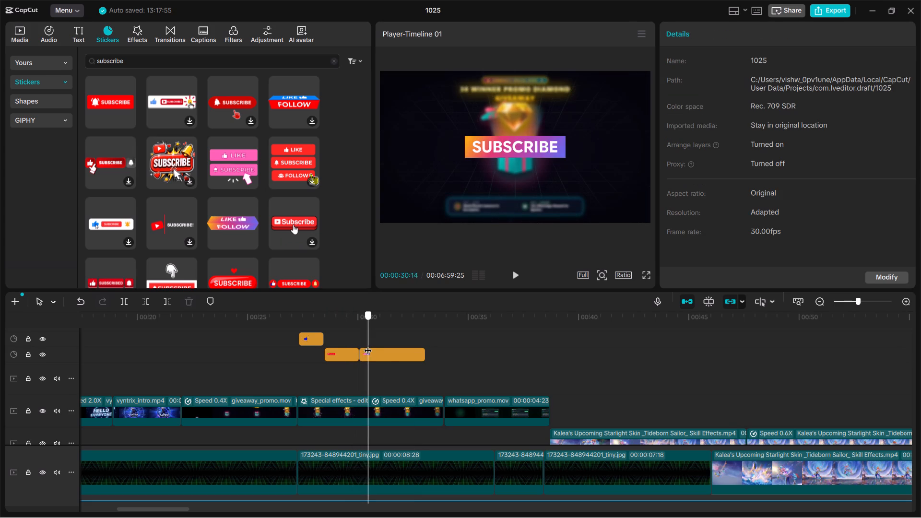
pyautogui.moveTo(368, 344); pyautogui.dragTo(390, 364)
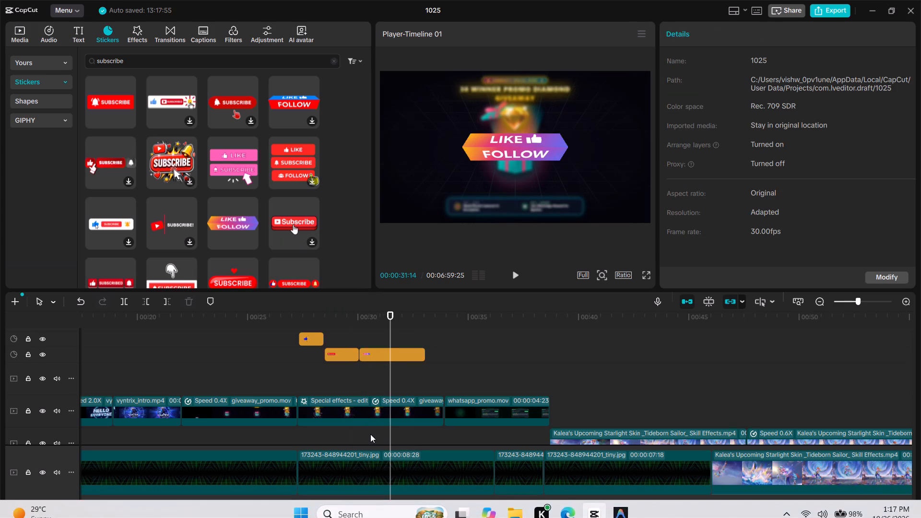
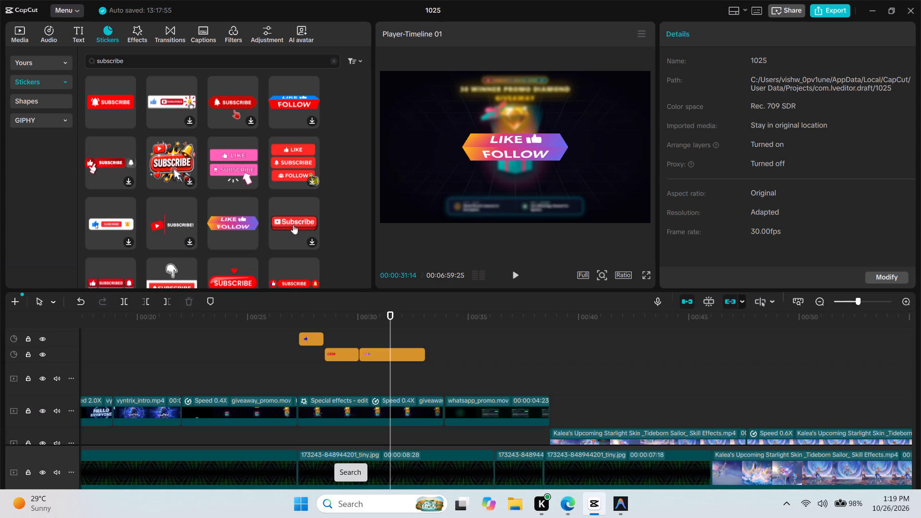
# Preview the orange-purple LIKE FOLLOW sticker and select its clip on the timeline.
pyautogui.press('space')
pyautogui.click(409, 357)
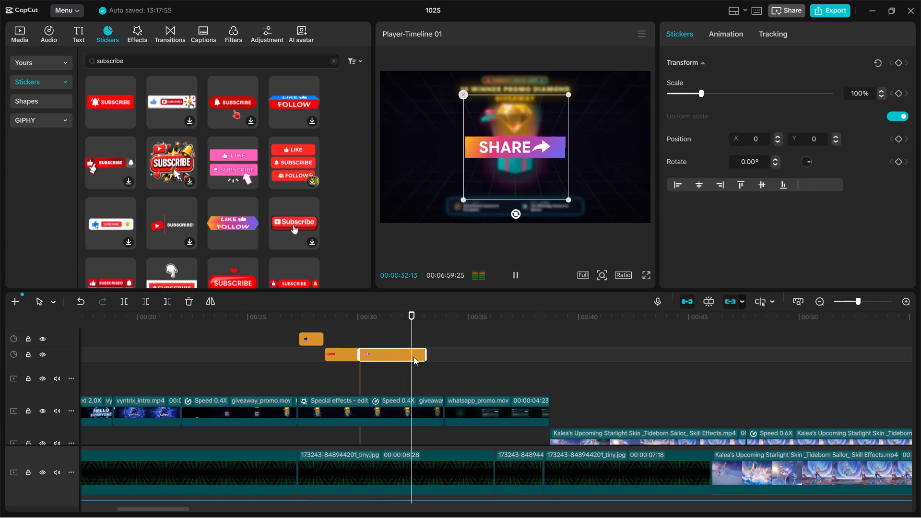
# Trim the orange-purple LIKE FOLLOW sticker to end at about 00:00:32.
pyautogui.moveTo(426, 353); pyautogui.dragTo(402, 355)
# Search the stickers for comment and place the red COMMENT sticker with the hand cursor directly after the orange-purple LIKE FOLLOW sticker.
pyautogui.scroll(-2, 157, 185)
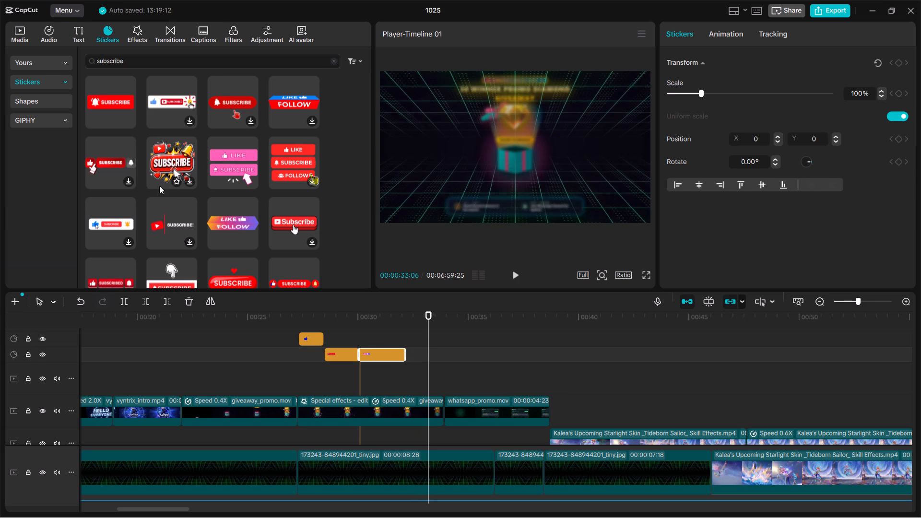
pyautogui.moveTo(157, 60); pyautogui.dragTo(71, 46)
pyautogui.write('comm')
pyautogui.click(108, 77)
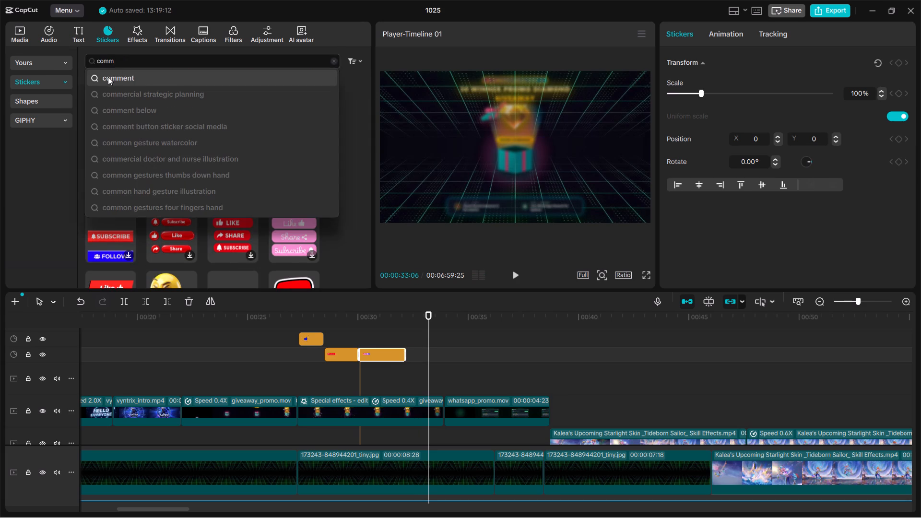
pyautogui.scroll(6, 242, 300)
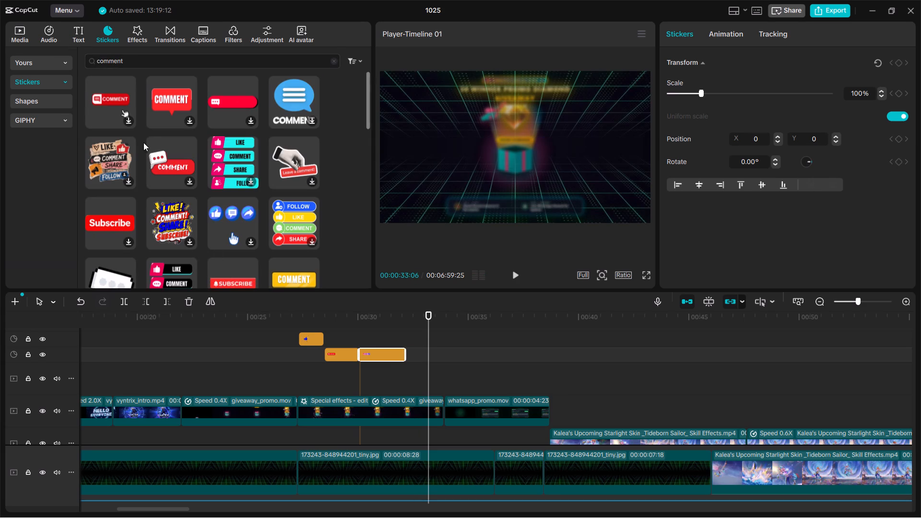
pyautogui.moveTo(118, 97); pyautogui.dragTo(406, 356)
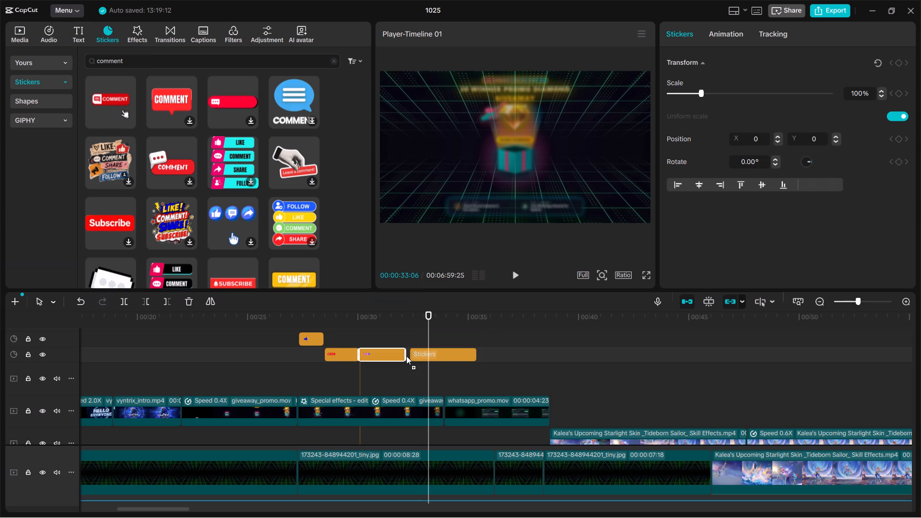
pyautogui.moveTo(406, 356); pyautogui.dragTo(407, 357)
# Trim the COMMENT sticker to end at about 00:00:34, where the giveaway_promo.mov clip ends, and preview the change into the WhatsApp clip.
pyautogui.click(401, 334)
pyautogui.moveTo(401, 334); pyautogui.dragTo(420, 340)
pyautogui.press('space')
pyautogui.click(447, 353)
pyautogui.moveTo(472, 358); pyautogui.dragTo(441, 368)
pyautogui.click(442, 378)
pyautogui.click(443, 379)
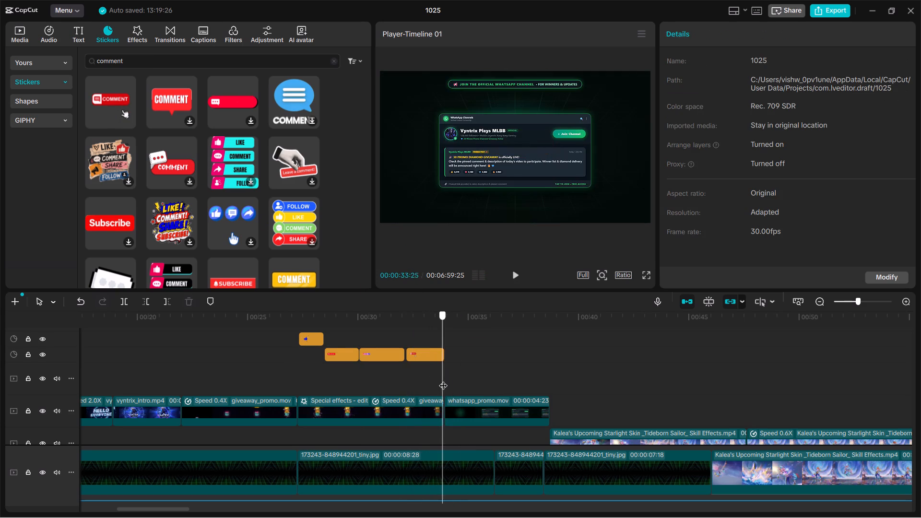
pyautogui.doubleClick(443, 350)
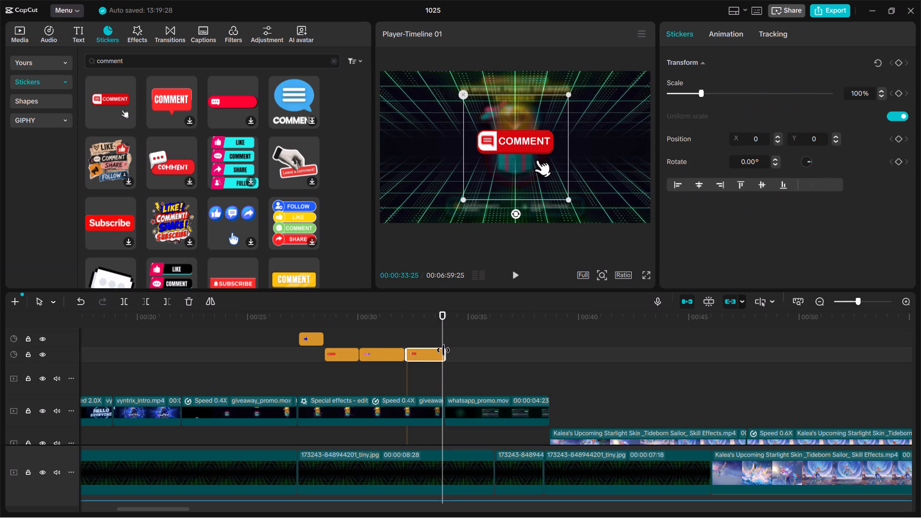
pyautogui.click(438, 368)
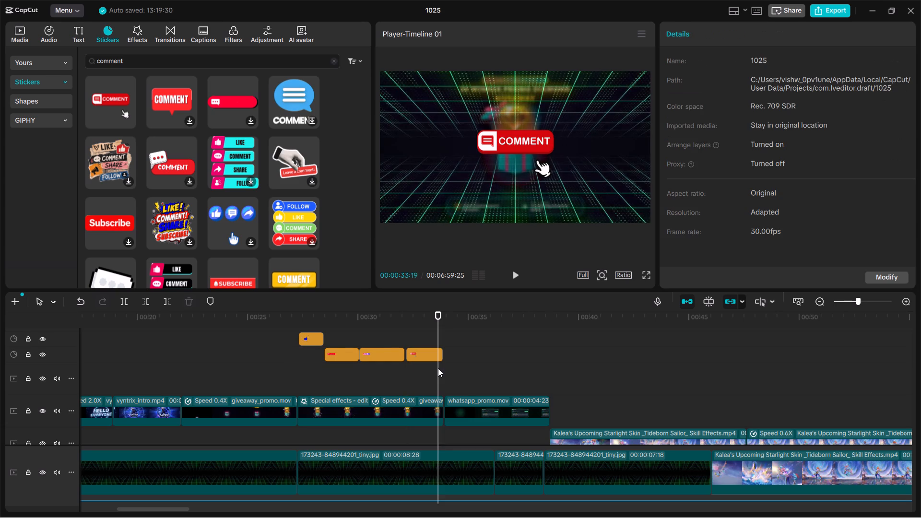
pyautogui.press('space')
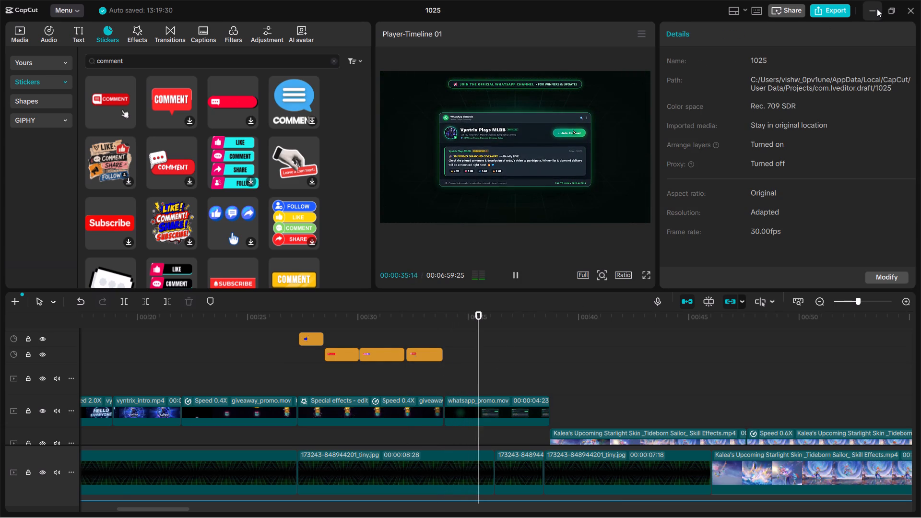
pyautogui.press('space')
# Switch to Microsoft Edge and open the monetization overview of the Vyntrix Plays Ml Facebook page.
pyautogui.click(877, 9)
pyautogui.scroll(7, 307, 450)
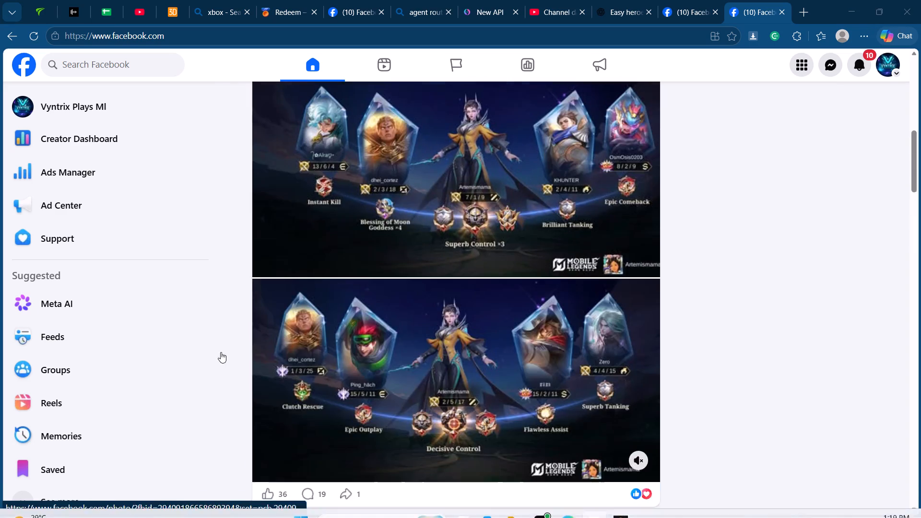
pyautogui.scroll(13, 71, 208)
pyautogui.click(27, 91)
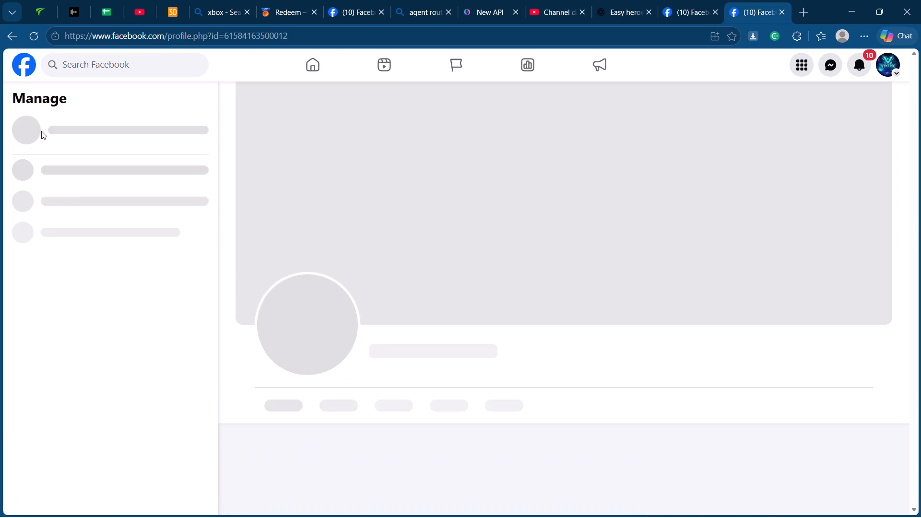
pyautogui.scroll(-7, 385, 319)
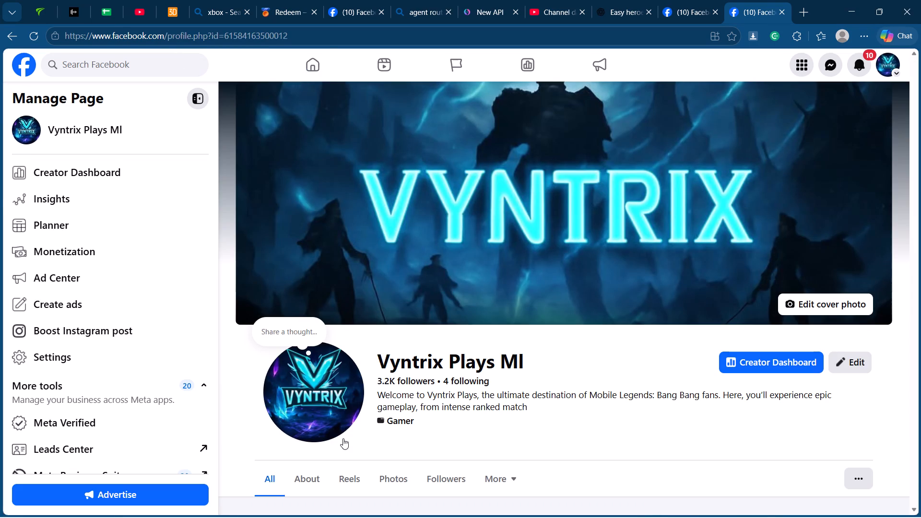
pyautogui.scroll(-5, 384, 422)
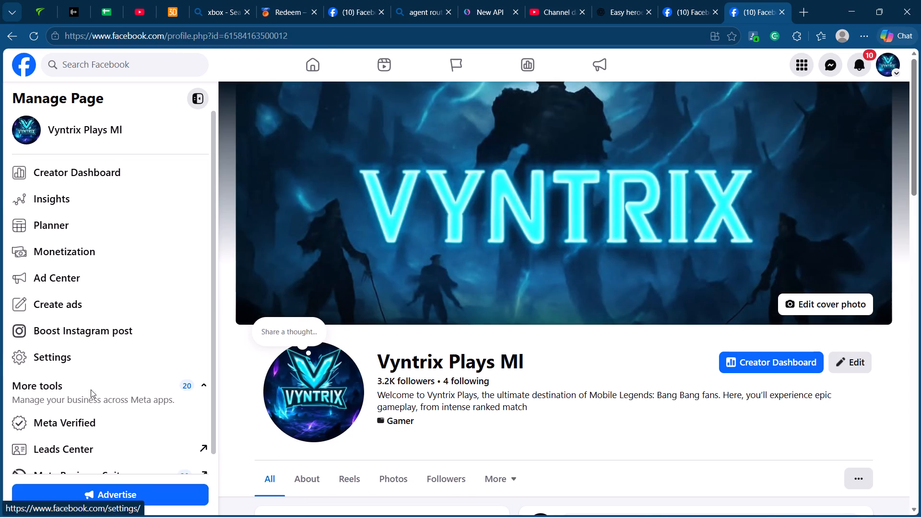
pyautogui.scroll(-3, 119, 415)
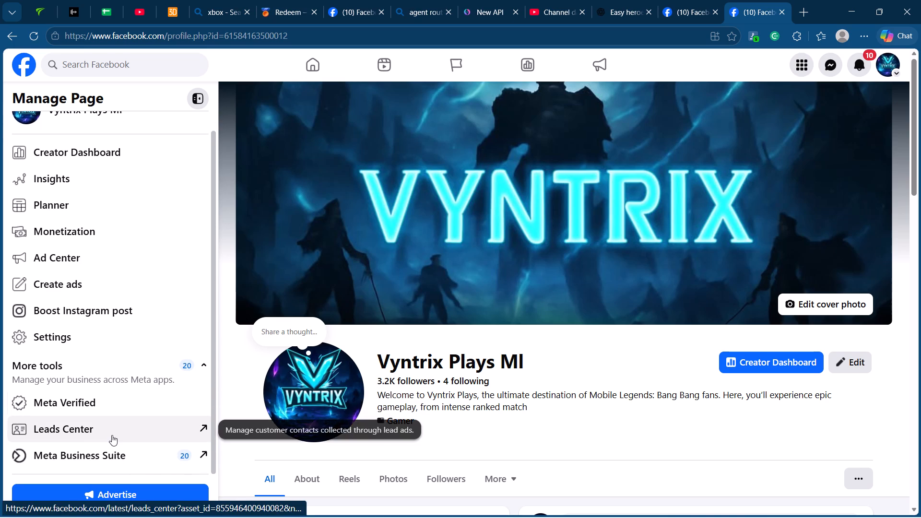
pyautogui.click(59, 224)
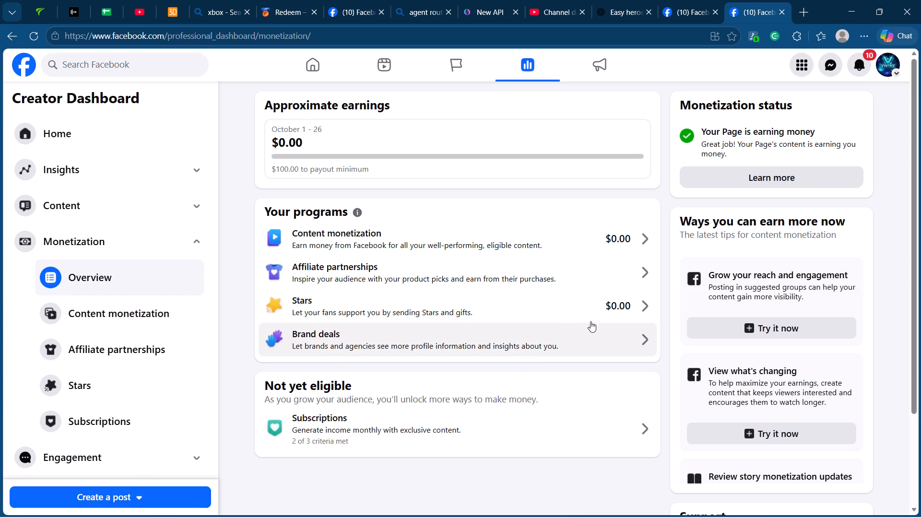
# Examine the page's approximate earnings, monetization programs, monetization status and earning tips.
pyautogui.scroll(6, 624, 319)
pyautogui.scroll(4, 750, 358)
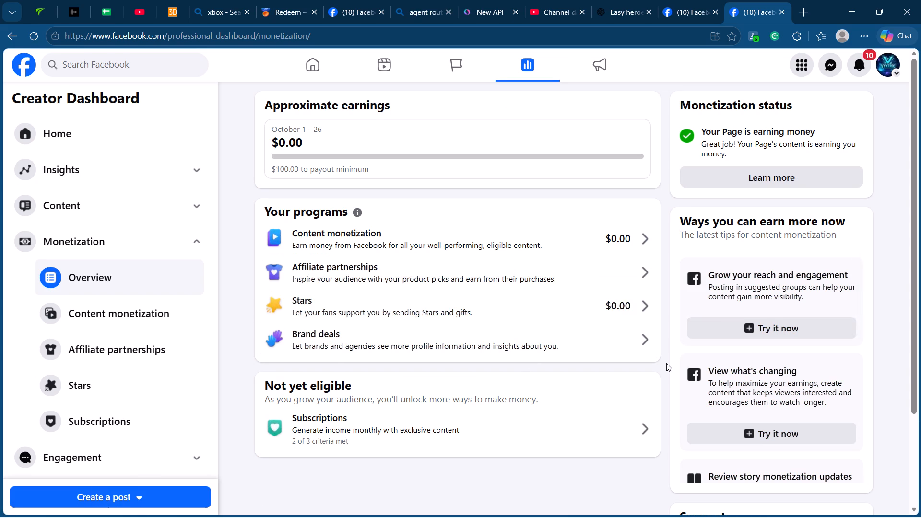
pyautogui.scroll(-4, 666, 363)
pyautogui.scroll(11, 290, 287)
pyautogui.scroll(-3, 771, 494)
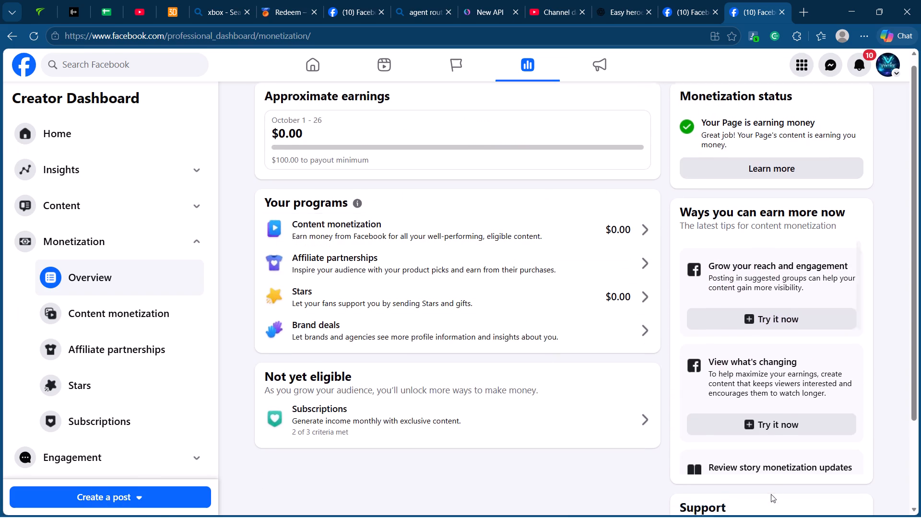
pyautogui.scroll(-2, 771, 494)
pyautogui.scroll(3, 761, 402)
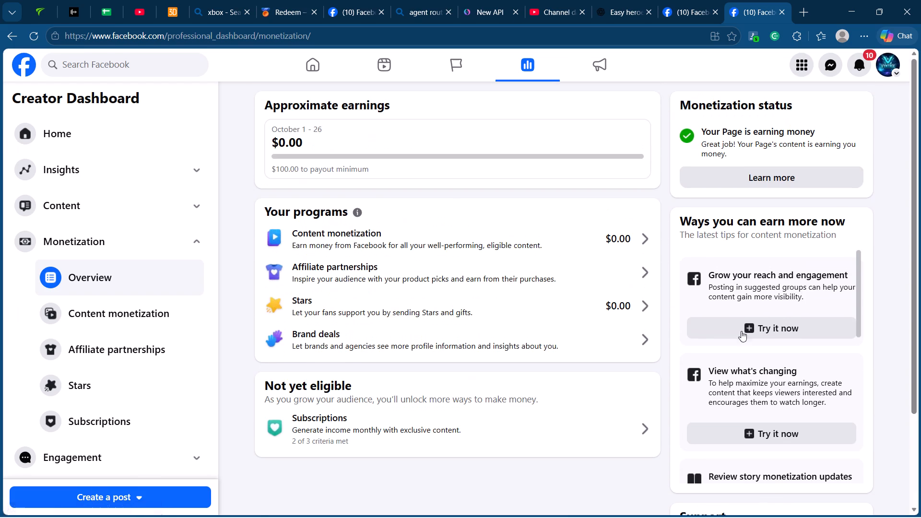
pyautogui.moveTo(743, 327); pyautogui.dragTo(764, 319)
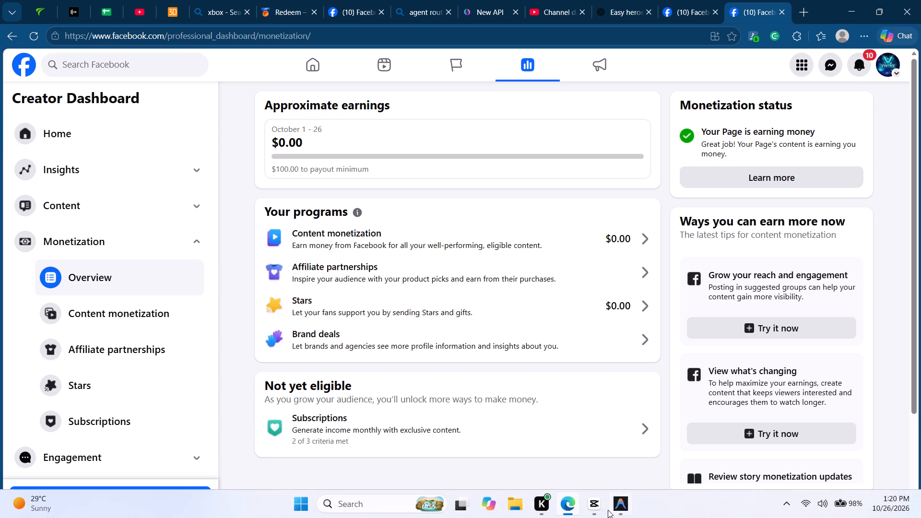
# Return to CapCut and preview the rest of whatsapp_promo.mov through the start of the Kalea's Upcoming Starlight Skin footage.
pyautogui.click(591, 505)
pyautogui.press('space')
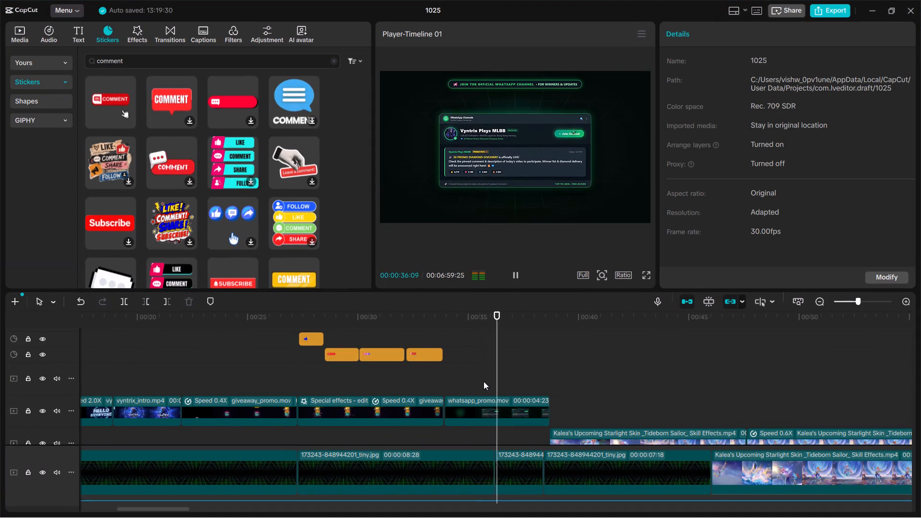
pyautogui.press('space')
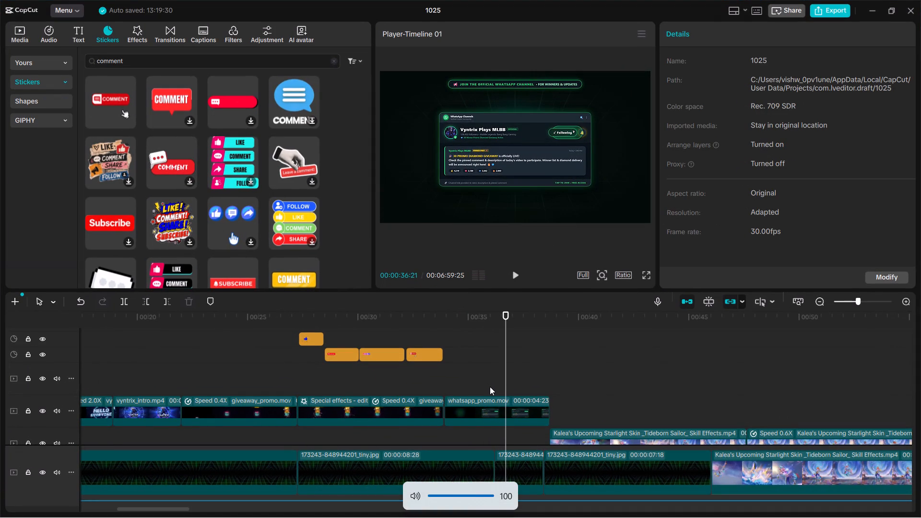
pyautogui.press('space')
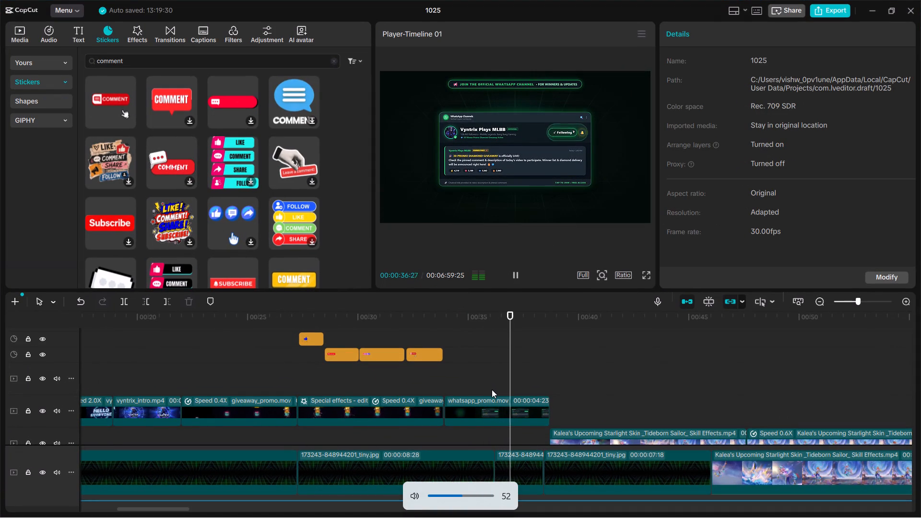
pyautogui.scroll(-2, 538, 388)
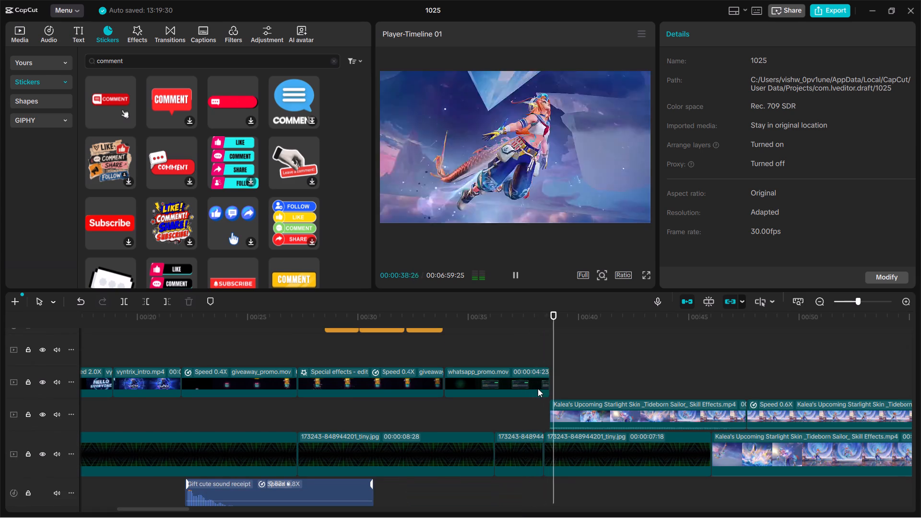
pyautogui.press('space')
# Check the Kalea's Upcoming Starlight Skin footage at about 00:00:45, where the background image on the main track ends.
pyautogui.doubleClick(817, 293)
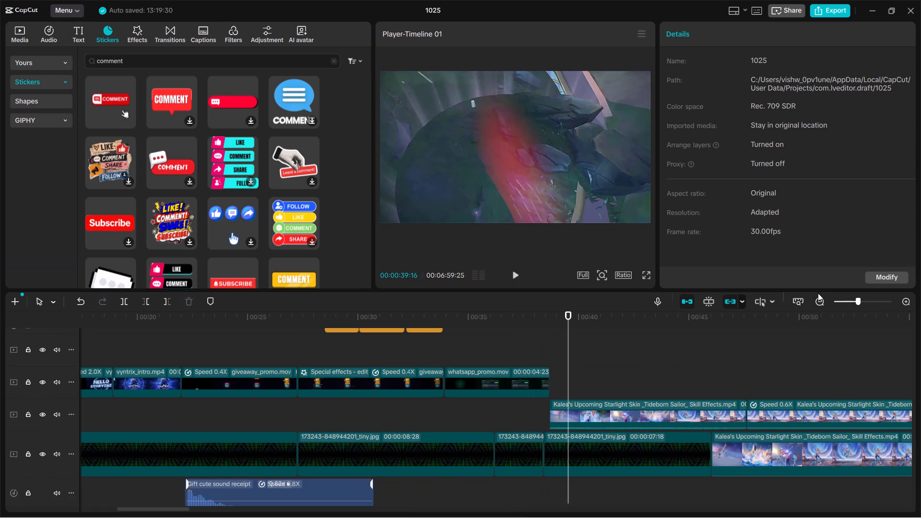
pyautogui.click(827, 304)
pyautogui.doubleClick(824, 303)
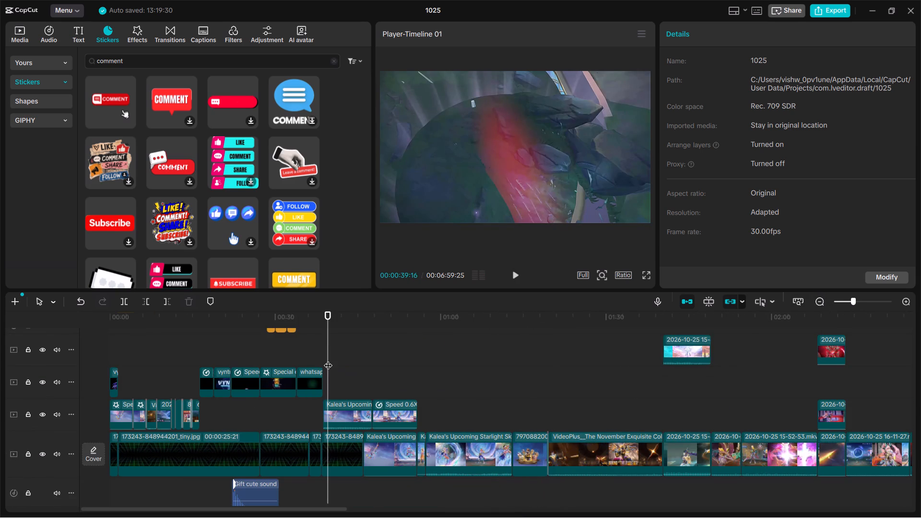
pyautogui.moveTo(328, 359); pyautogui.dragTo(363, 375)
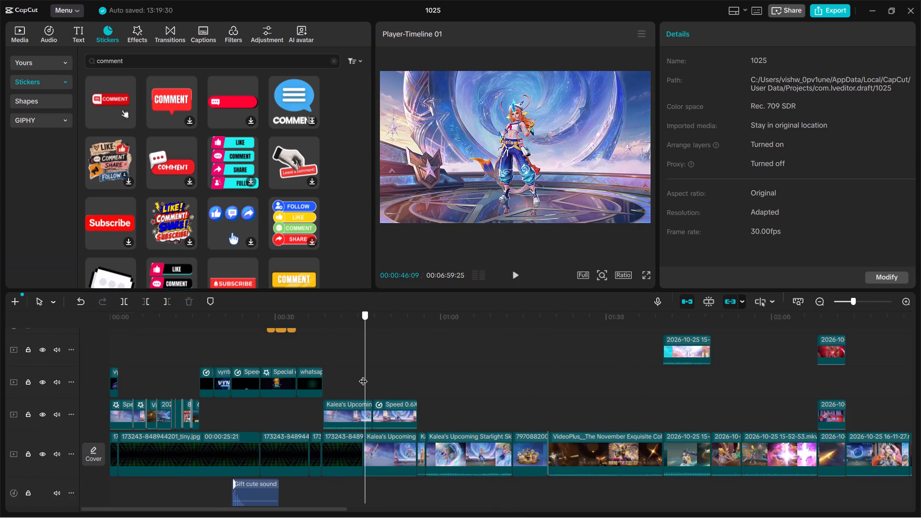
pyautogui.moveTo(363, 375); pyautogui.dragTo(360, 375)
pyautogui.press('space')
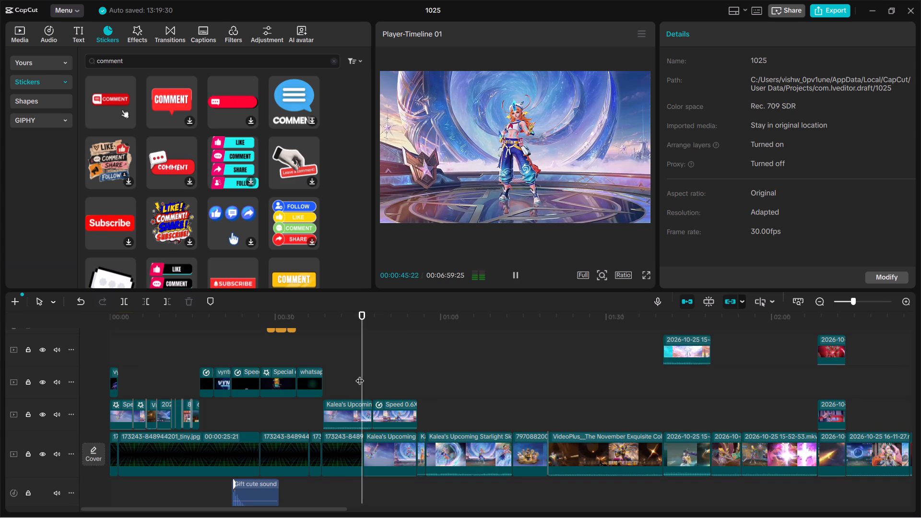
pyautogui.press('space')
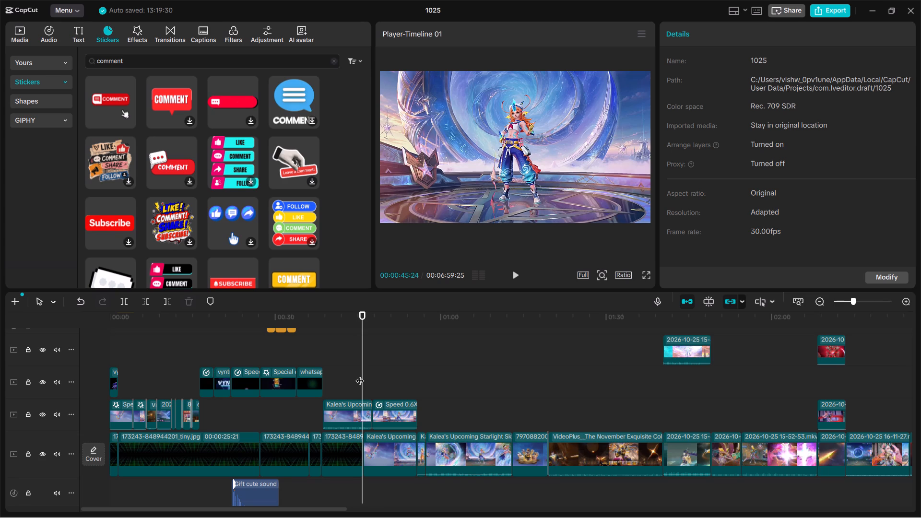
# Switch to Edge and bring up the YouTube Studio channel dashboard.
pyautogui.click(573, 503)
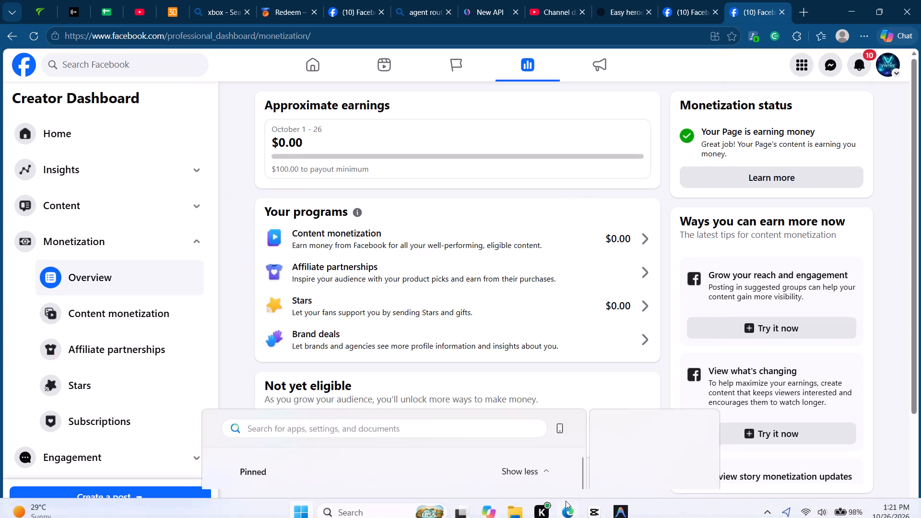
pyautogui.click(577, 0)
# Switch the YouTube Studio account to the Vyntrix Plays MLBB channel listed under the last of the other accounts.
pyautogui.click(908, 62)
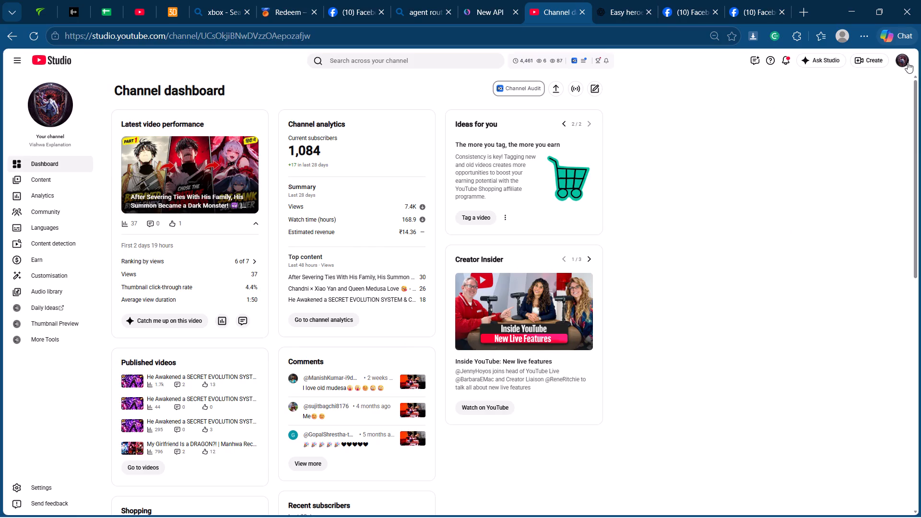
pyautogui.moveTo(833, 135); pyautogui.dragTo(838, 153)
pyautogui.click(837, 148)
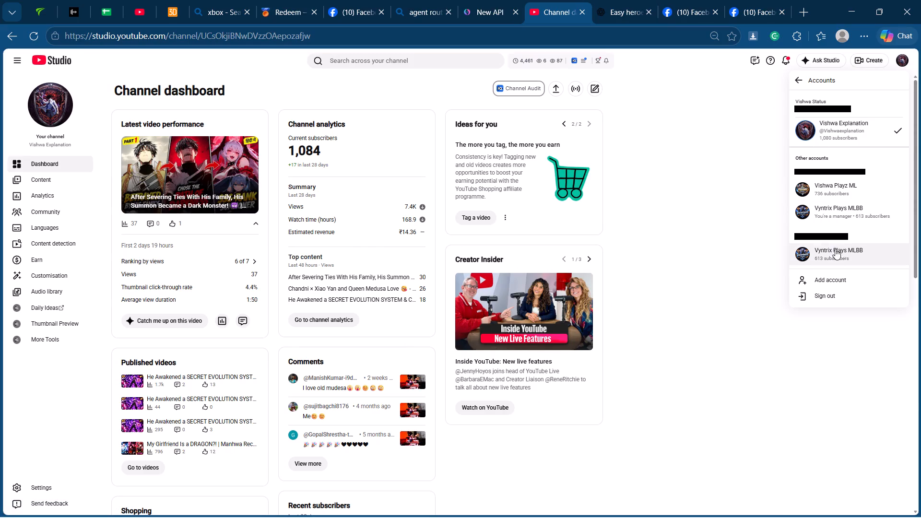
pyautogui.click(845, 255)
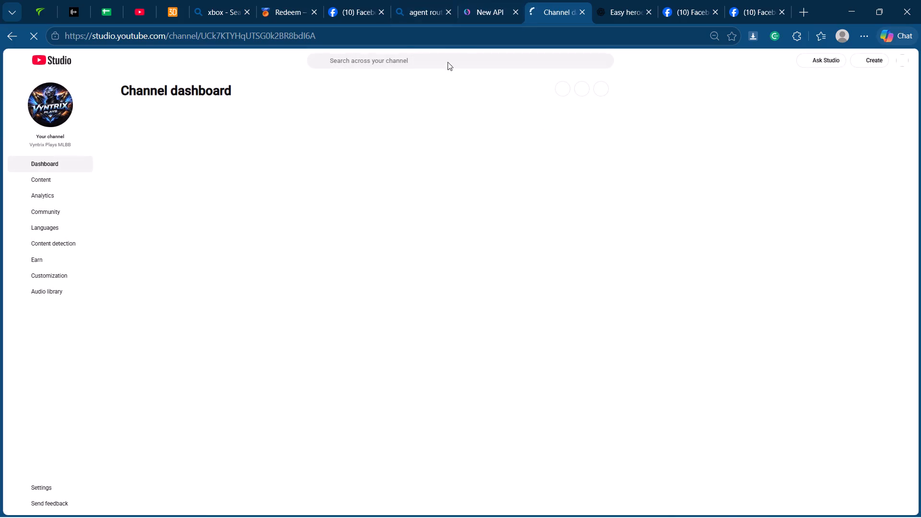
# Switch the YouTube Studio account to the Vishwa Playz ML channel.
pyautogui.click(900, 65)
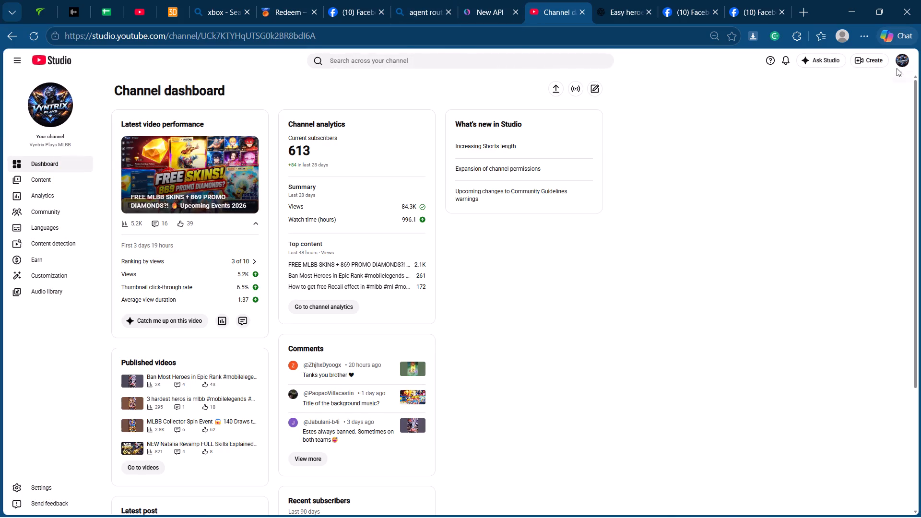
pyautogui.click(870, 147)
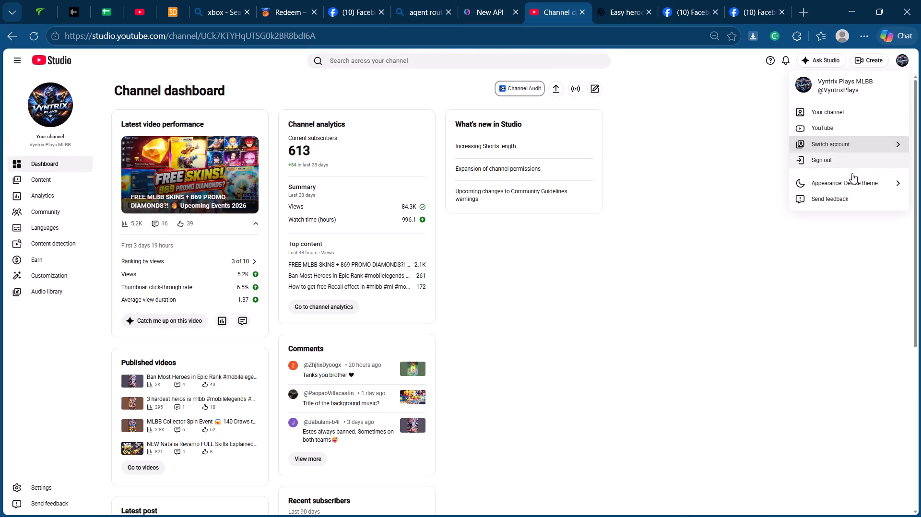
pyautogui.click(841, 185)
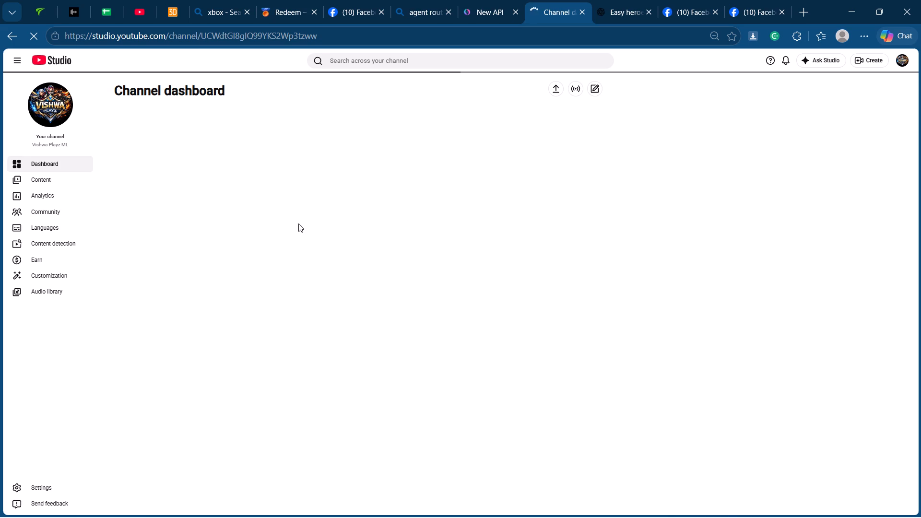
# Open the list of Shorts in the channel's content.
pyautogui.click(56, 183)
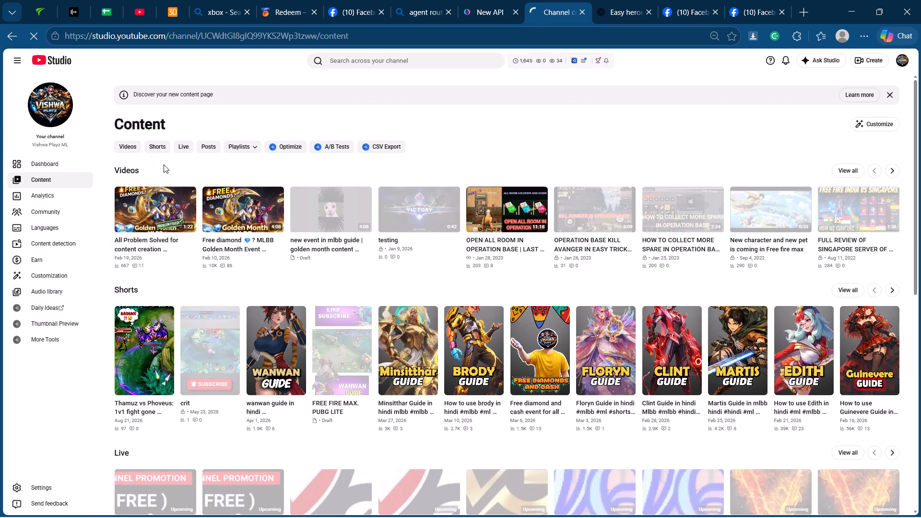
pyautogui.click(154, 152)
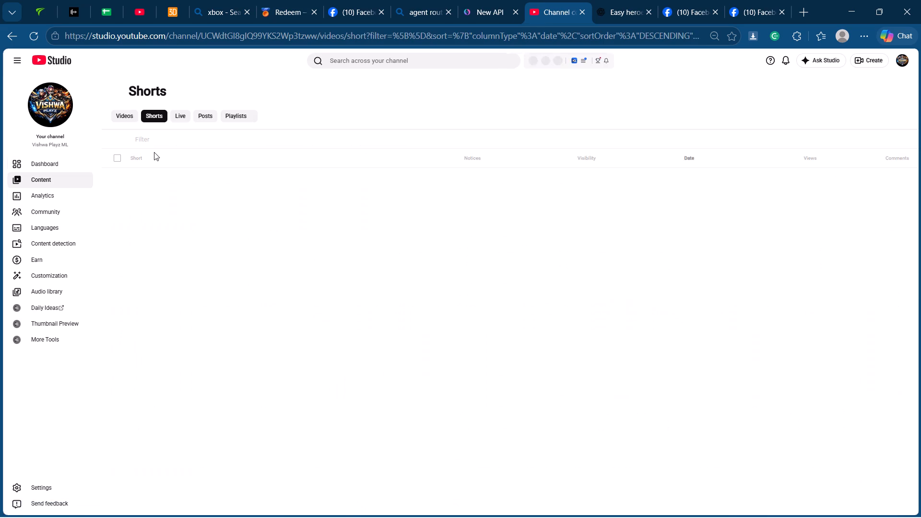
# Look through the Shorts list, its filter options and its page-size setting.
pyautogui.click(121, 145)
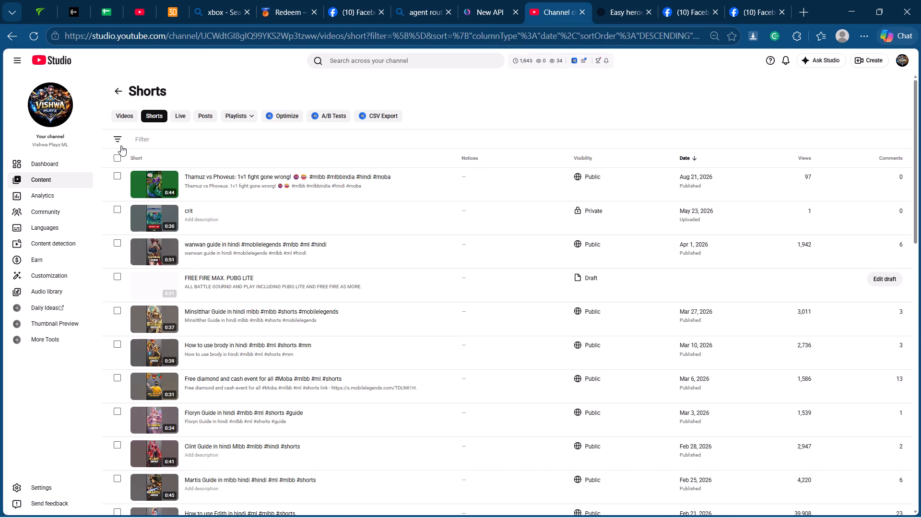
pyautogui.click(220, 142)
pyautogui.moveTo(114, 158); pyautogui.dragTo(266, 136)
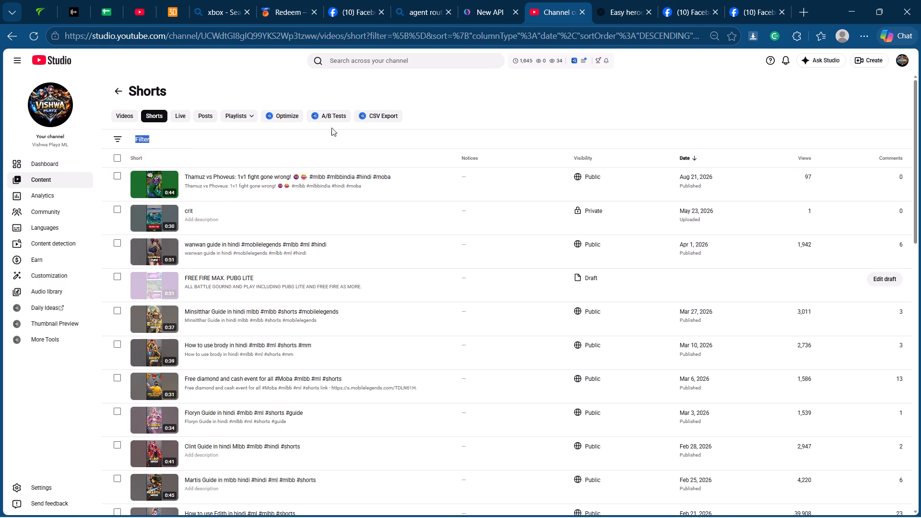
pyautogui.scroll(-20, 338, 164)
pyautogui.scroll(-9, 338, 164)
pyautogui.scroll(1, 409, 226)
pyautogui.scroll(-7, 409, 226)
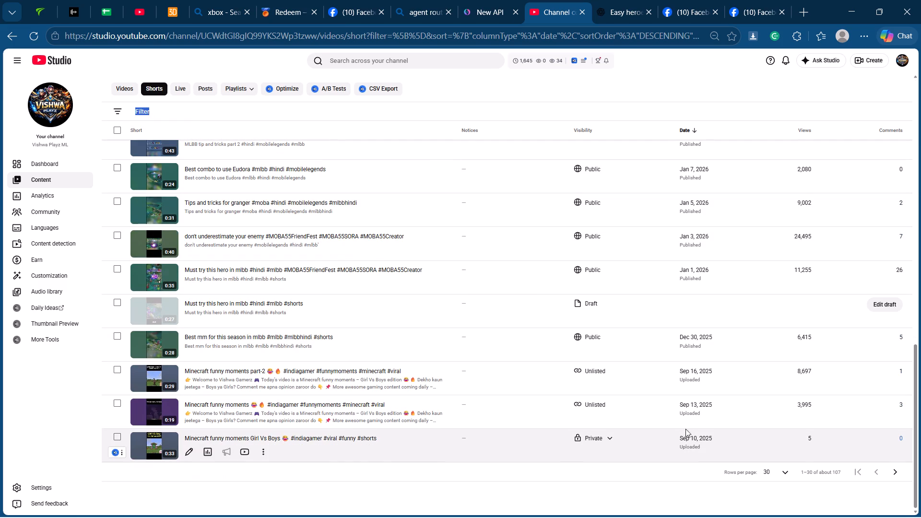
pyautogui.click(770, 472)
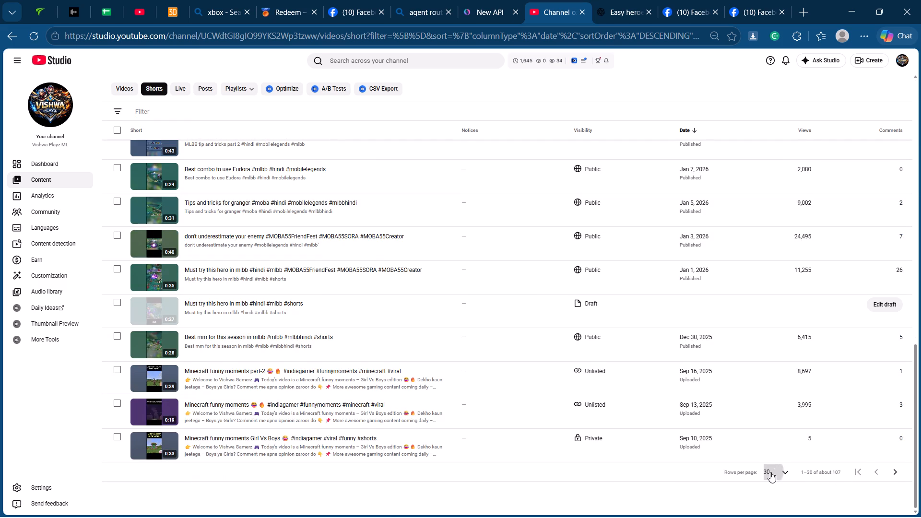
pyautogui.click(604, 472)
pyautogui.scroll(20, 501, 428)
pyautogui.scroll(6, 501, 428)
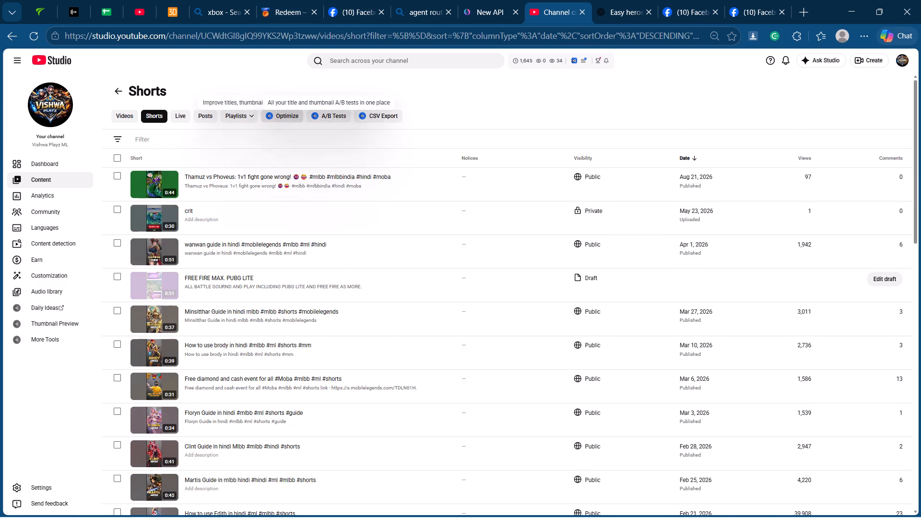
pyautogui.click(127, 138)
pyautogui.click(123, 138)
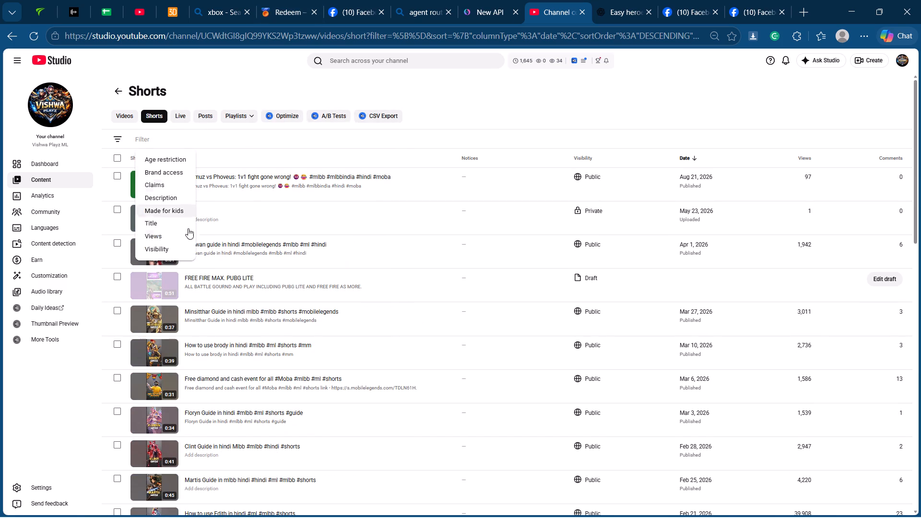
pyautogui.scroll(-3, 173, 247)
pyautogui.click(261, 129)
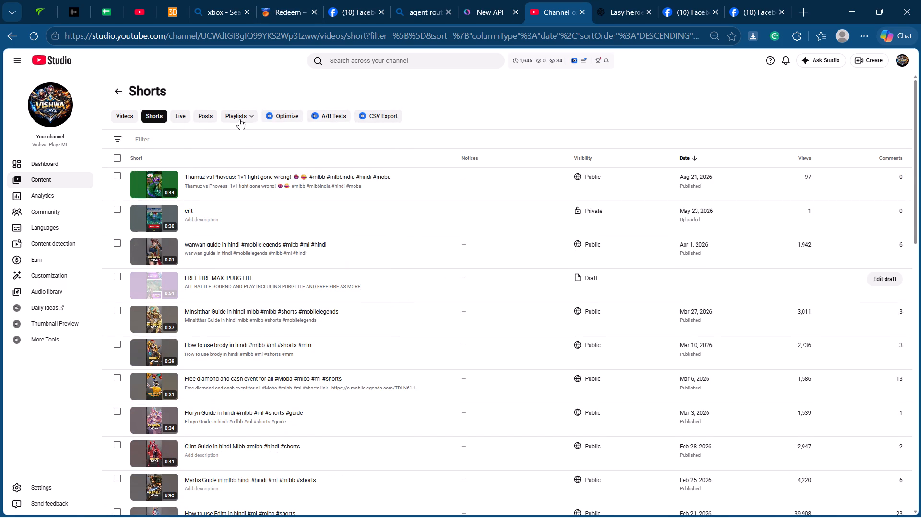
# Set the Shorts list to show 50 rows per page.
pyautogui.scroll(-6, 769, 200)
pyautogui.scroll(6, 762, 214)
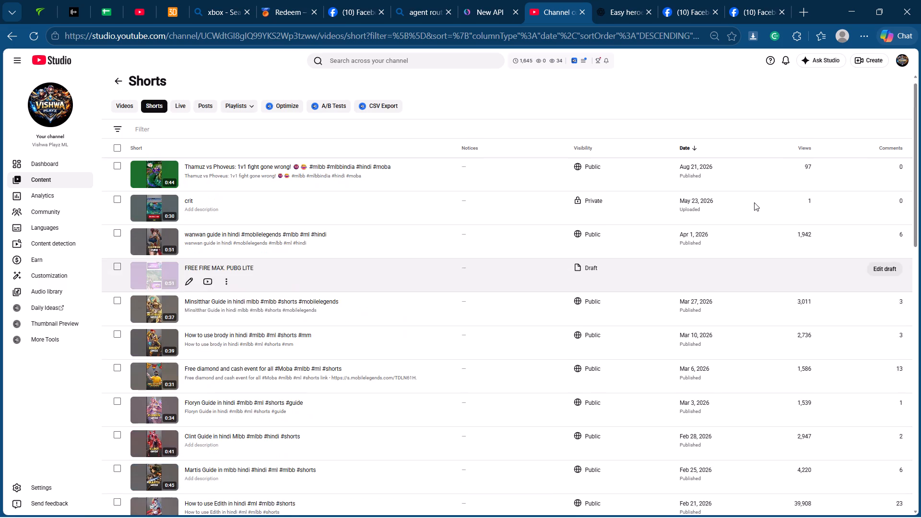
pyautogui.scroll(-19, 494, 347)
pyautogui.scroll(2, 491, 354)
pyautogui.scroll(-5, 491, 354)
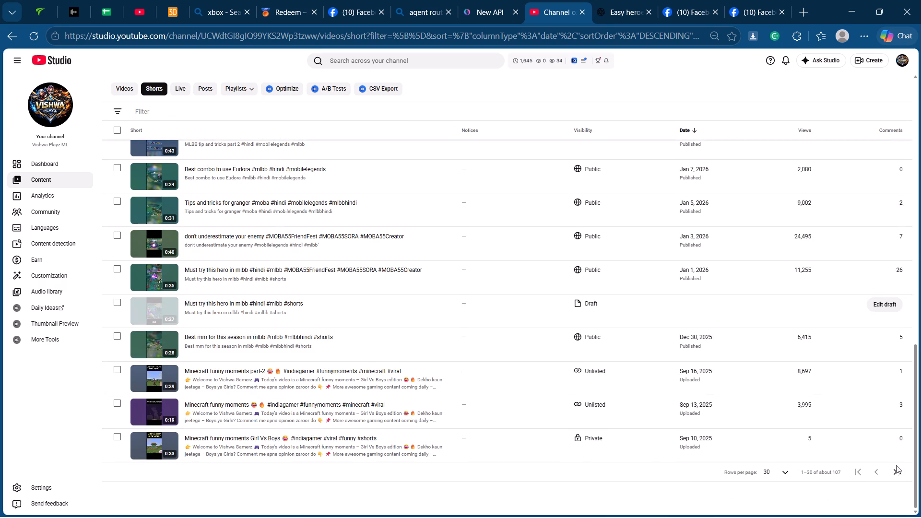
pyautogui.click(780, 471)
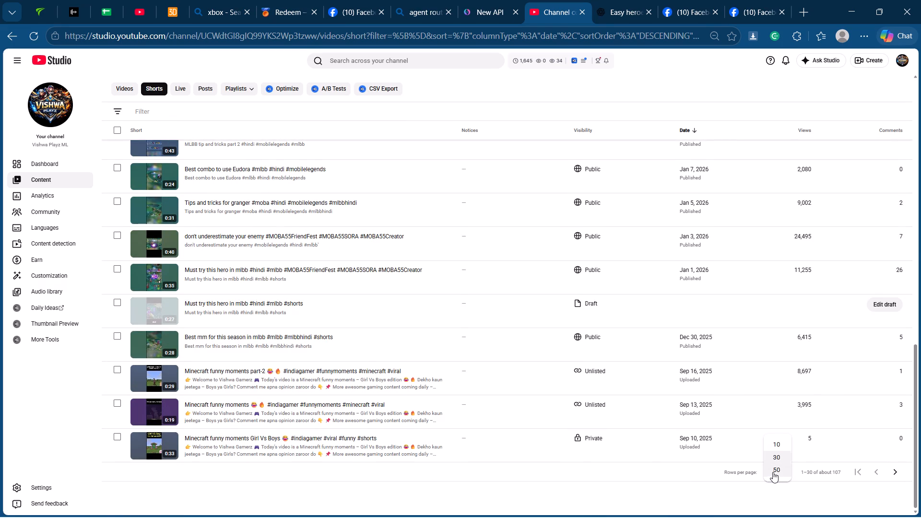
pyautogui.click(773, 472)
# Browse the first page of Shorts, go to the last page and examine the upload date of the oldest Short.
pyautogui.scroll(14, 402, 407)
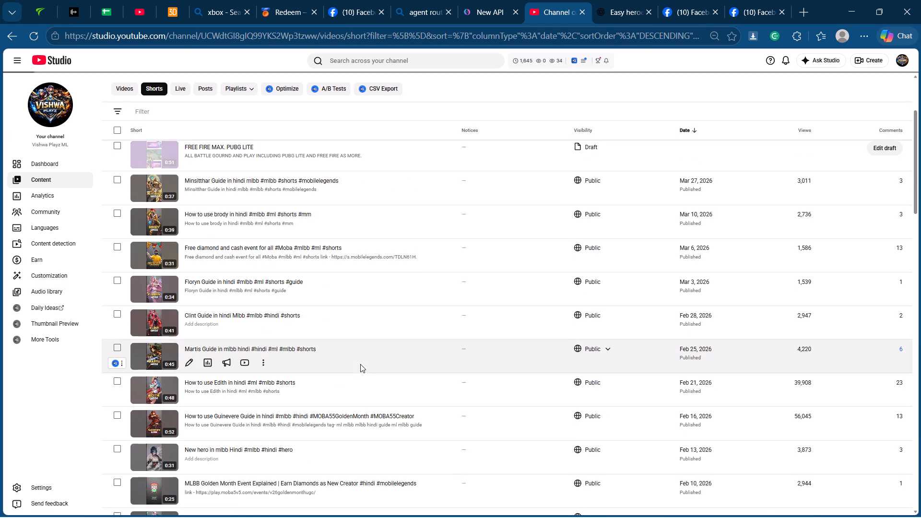
pyautogui.scroll(11, 446, 342)
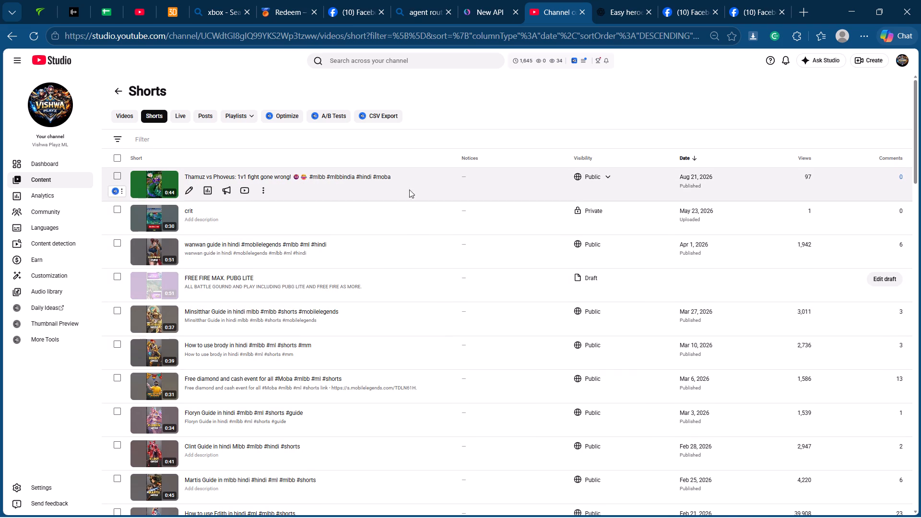
pyautogui.scroll(-20, 769, 337)
pyautogui.scroll(-1, 769, 337)
pyautogui.scroll(1, 753, 417)
pyautogui.scroll(-7, 753, 417)
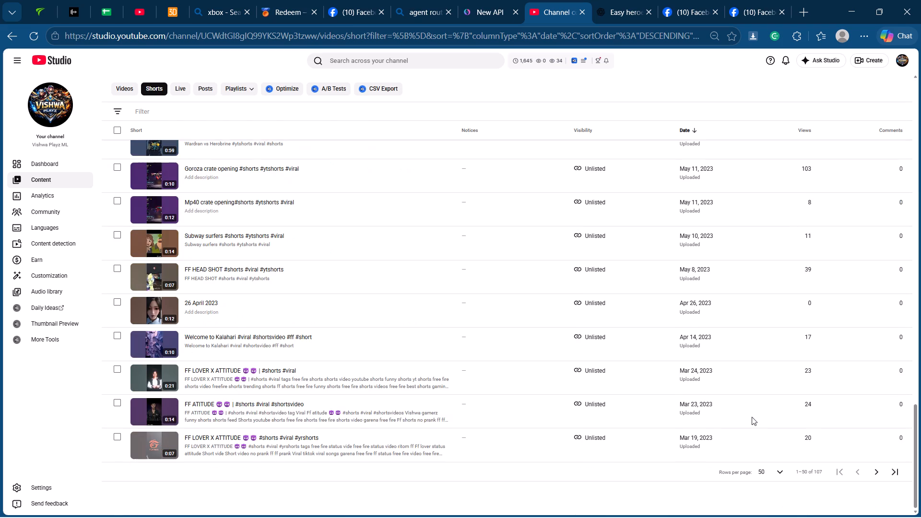
pyautogui.scroll(-6, 752, 417)
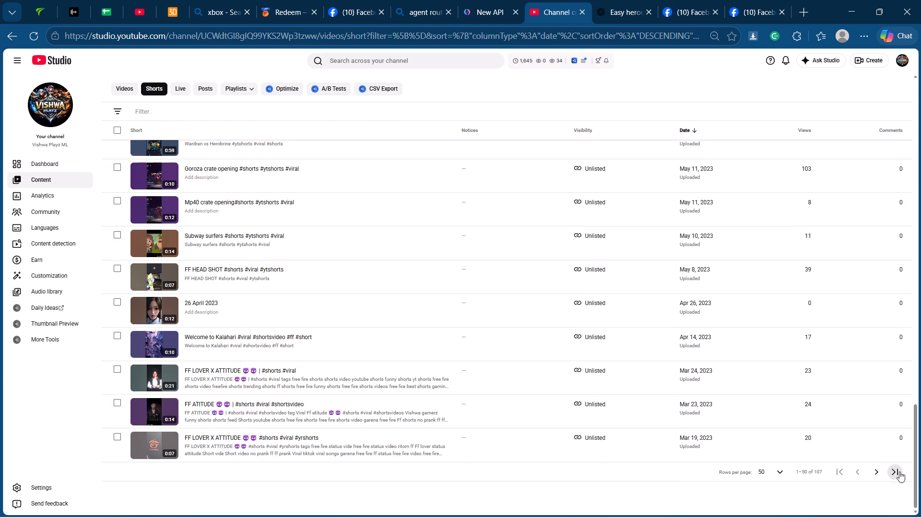
pyautogui.click(899, 471)
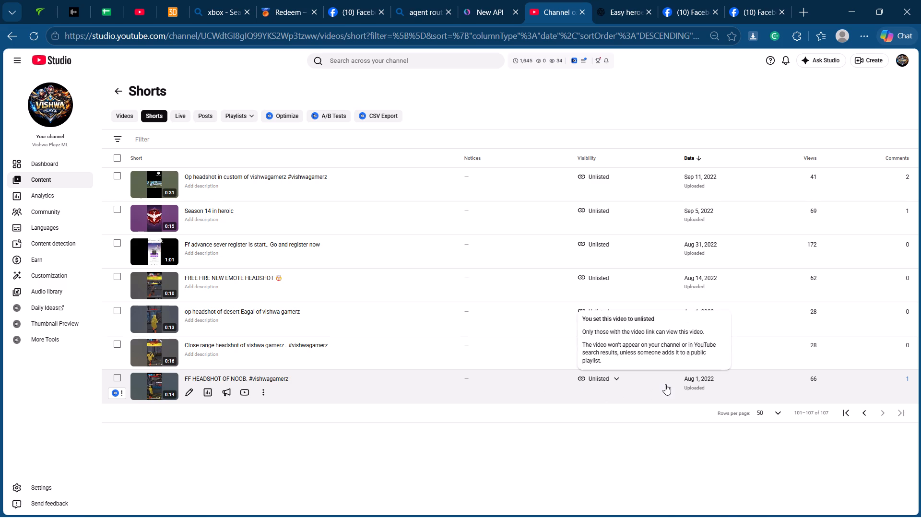
pyautogui.moveTo(686, 381); pyautogui.dragTo(709, 383)
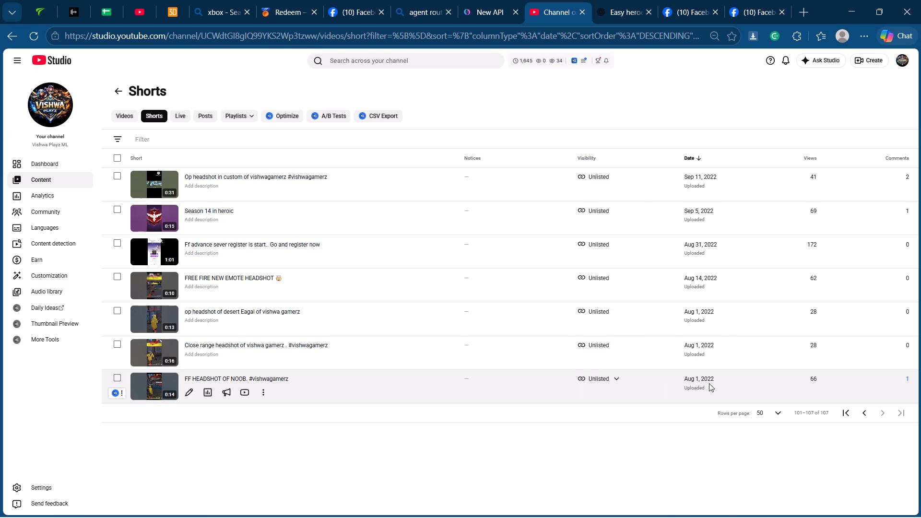
pyautogui.moveTo(709, 383); pyautogui.dragTo(720, 383)
pyautogui.moveTo(720, 380); pyautogui.dragTo(664, 373)
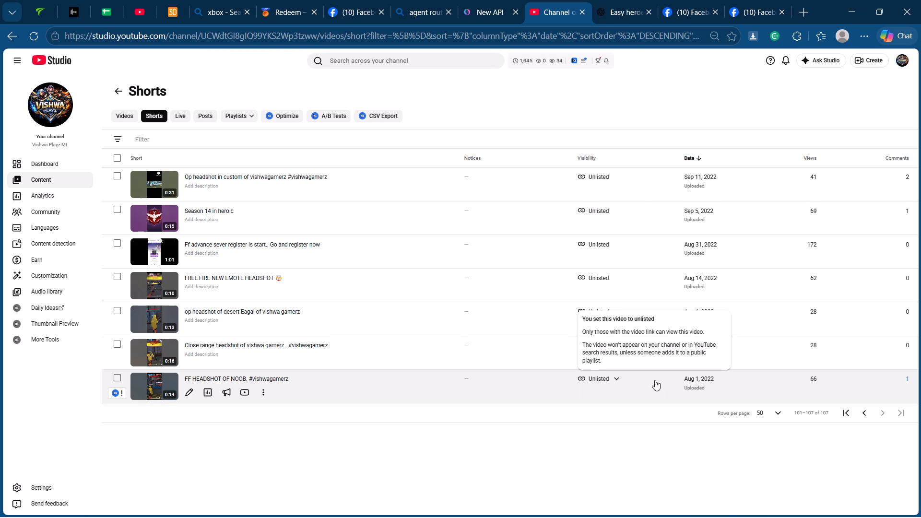
pyautogui.click(632, 466)
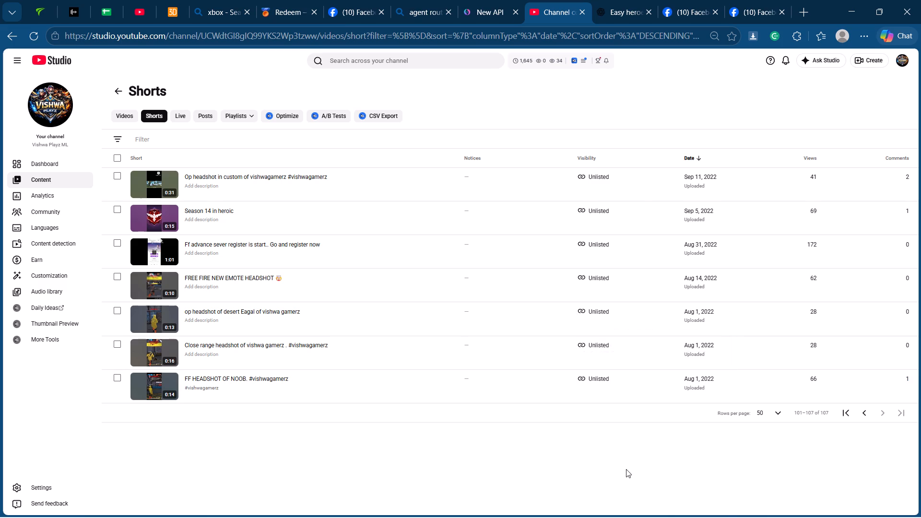
pyautogui.scroll(3, 575, 412)
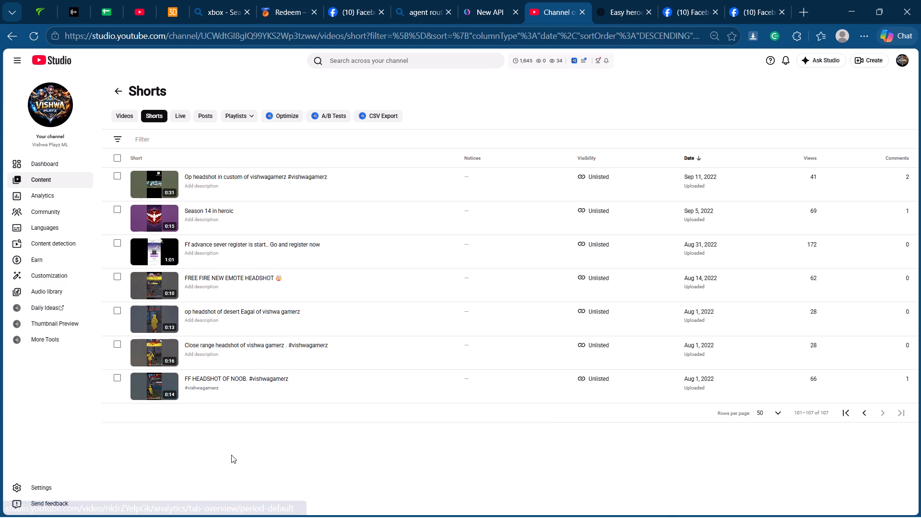
pyautogui.scroll(1, 253, 420)
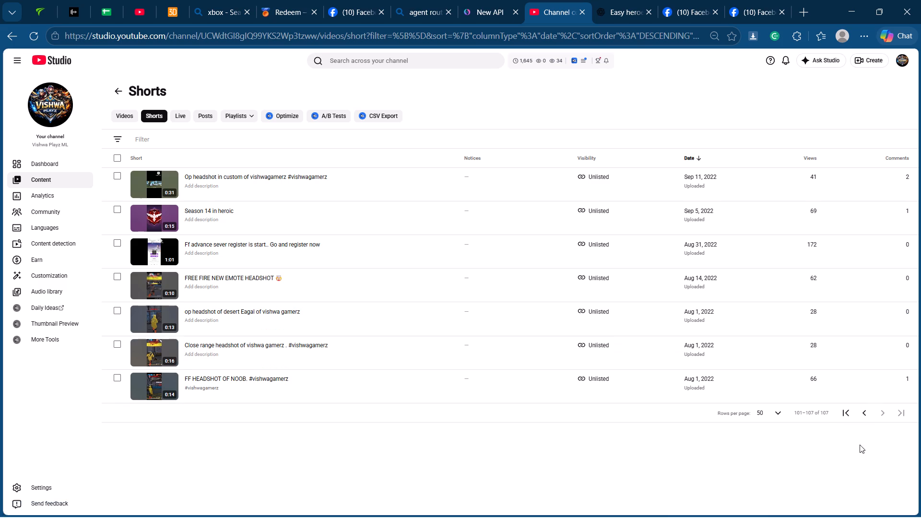
# Go back to the middle page of the Shorts list and examine the titles, dates and views of its 2022 and 2023 Shorts.
pyautogui.click(866, 416)
pyautogui.scroll(-8, 664, 473)
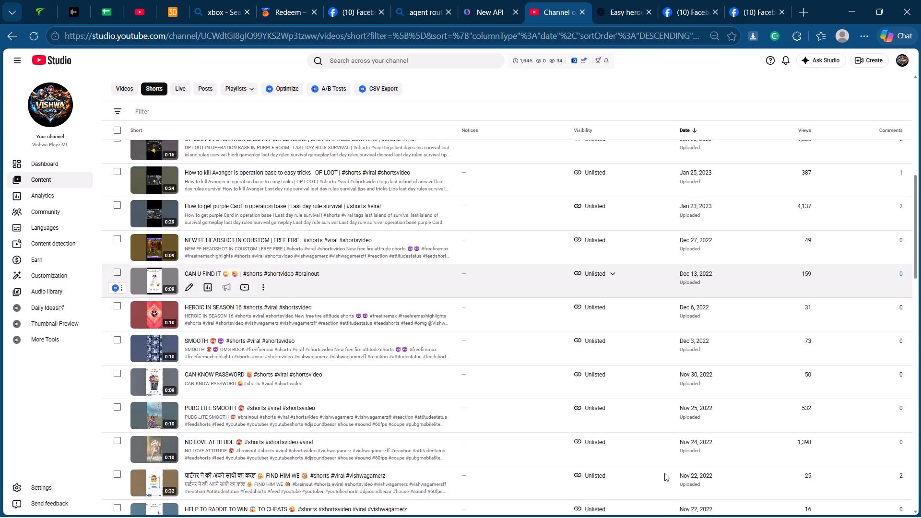
pyautogui.scroll(-20, 664, 473)
pyautogui.scroll(-5, 664, 473)
pyautogui.scroll(1, 661, 450)
pyautogui.scroll(-9, 661, 450)
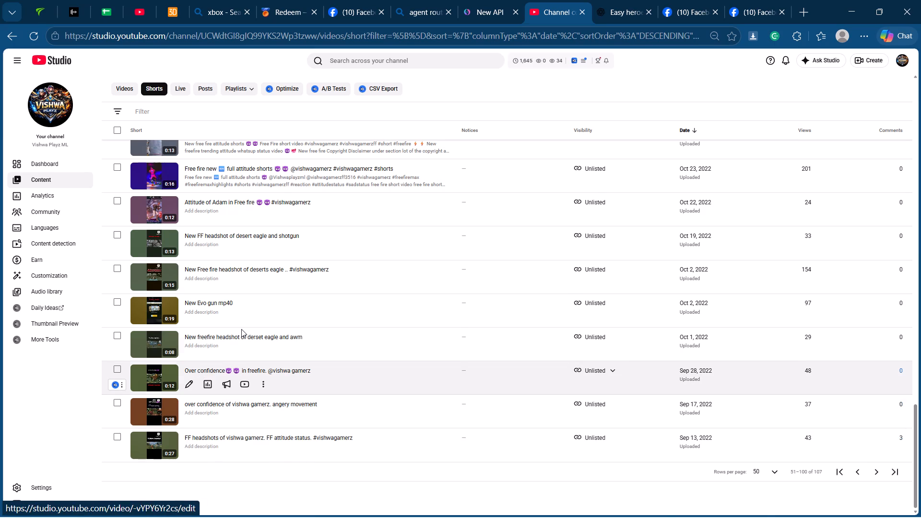
pyautogui.scroll(2, 254, 344)
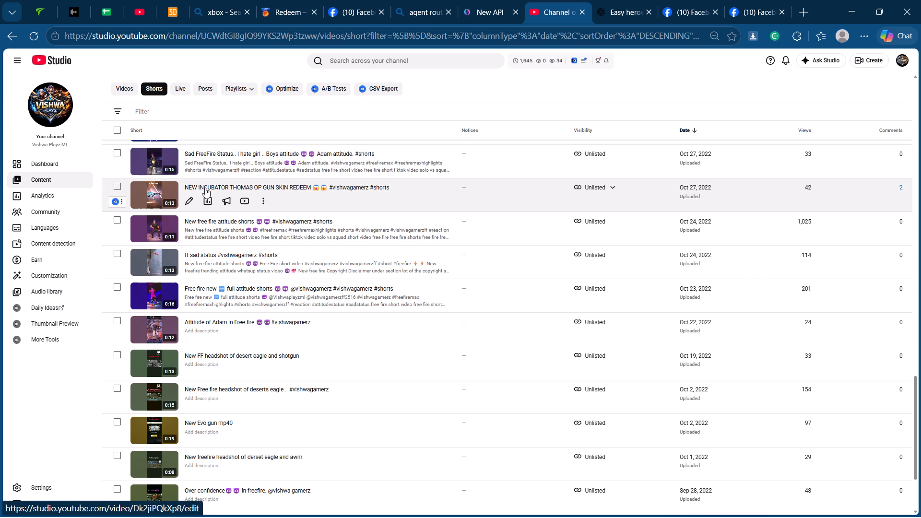
pyautogui.scroll(2, 363, 229)
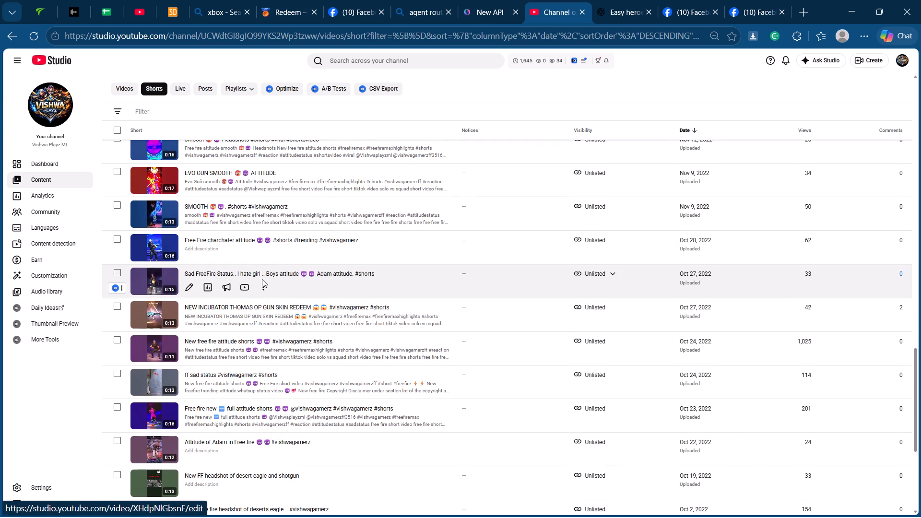
pyautogui.scroll(3, 349, 280)
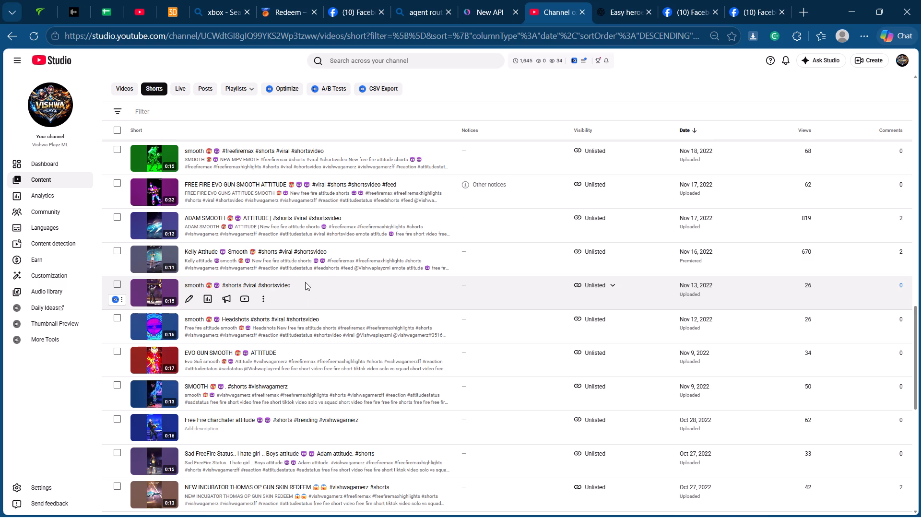
pyautogui.scroll(6, 335, 283)
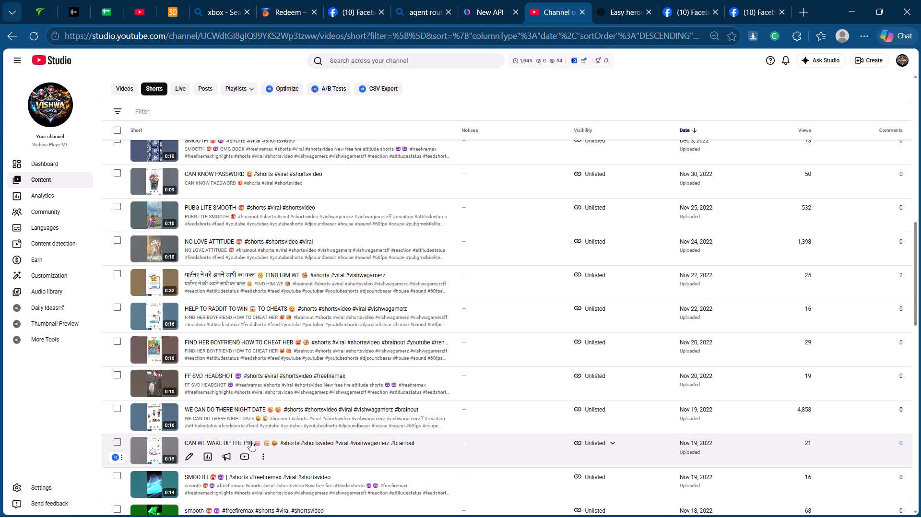
pyautogui.scroll(-1, 250, 441)
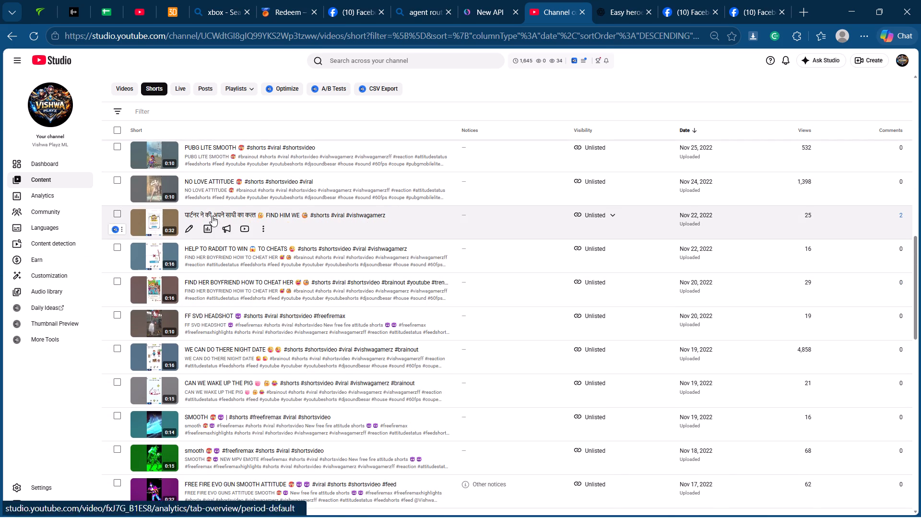
pyautogui.scroll(2, 229, 188)
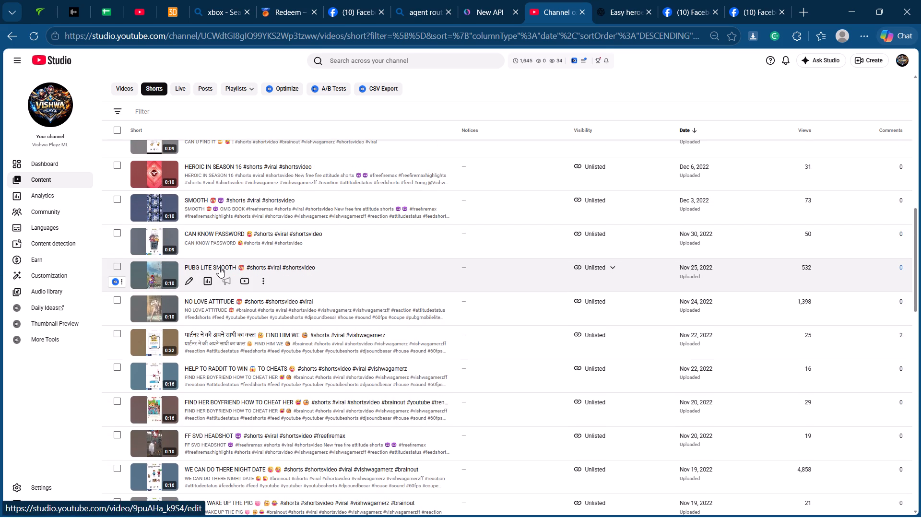
pyautogui.scroll(1, 272, 278)
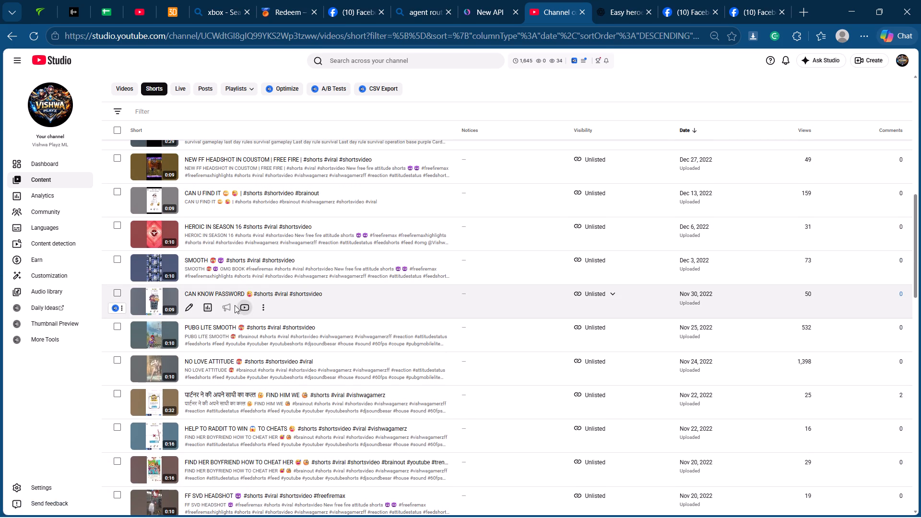
pyautogui.scroll(3, 221, 295)
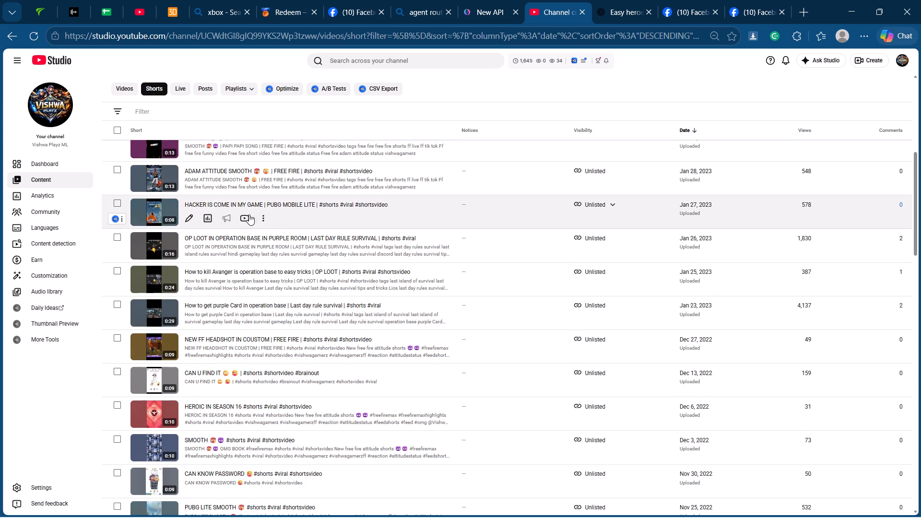
pyautogui.scroll(3, 251, 200)
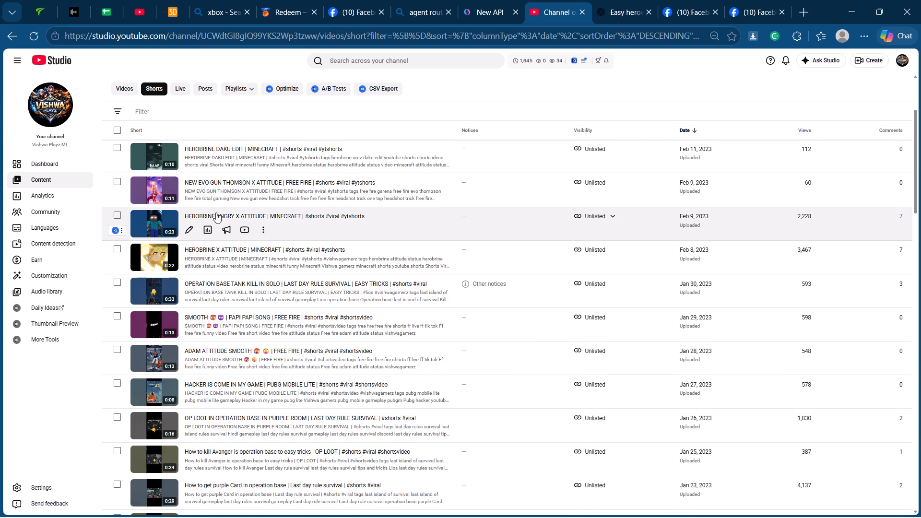
pyautogui.scroll(3, 293, 215)
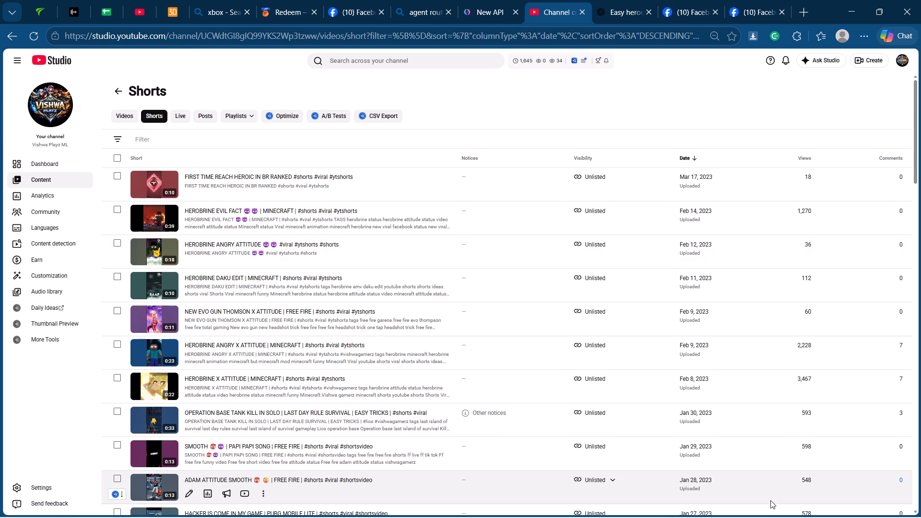
# Return to the first page of the Shorts list and look through the newer Shorts down to the September 2025 uploads.
pyautogui.scroll(-14, 757, 462)
pyautogui.scroll(1, 755, 459)
pyautogui.scroll(-20, 754, 459)
pyautogui.scroll(-7, 754, 459)
pyautogui.click(836, 466)
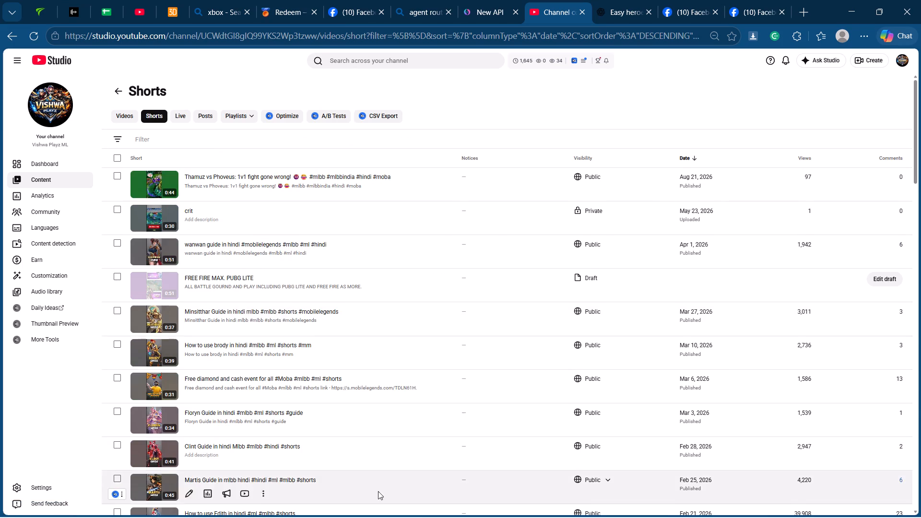
pyautogui.scroll(-11, 385, 492)
pyautogui.scroll(-2, 643, 476)
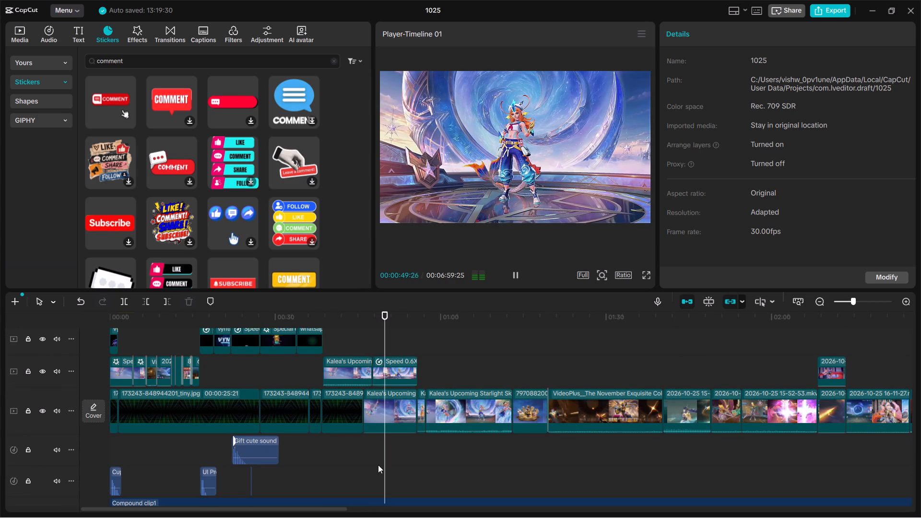
pyautogui.press('space')
pyautogui.press('space')
pyautogui.press('space')
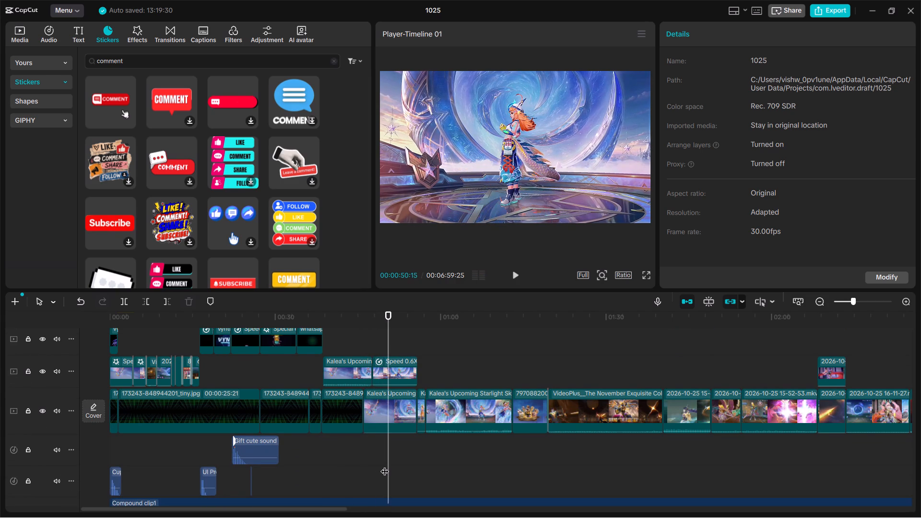
pyautogui.click(389, 448)
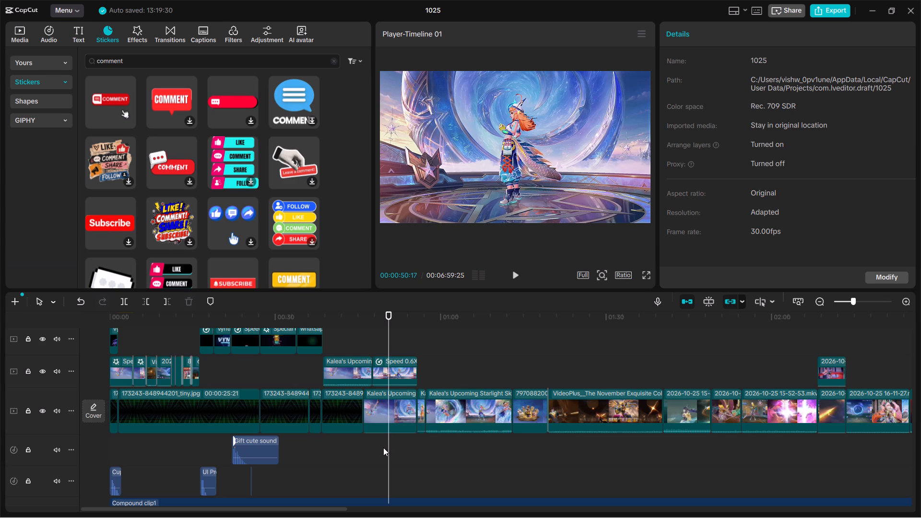
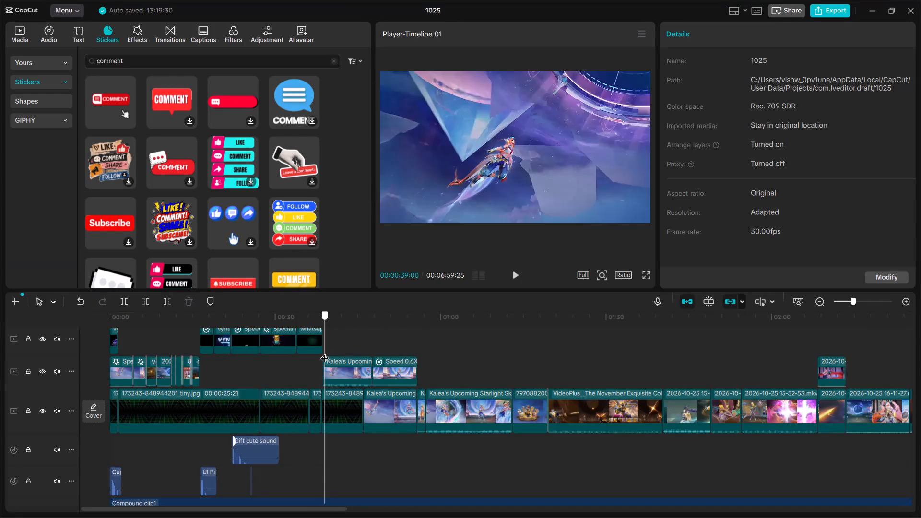
# Play the opening of the Kalea footage from the 39-second mark to review it.
pyautogui.press('space')
pyautogui.press('space')
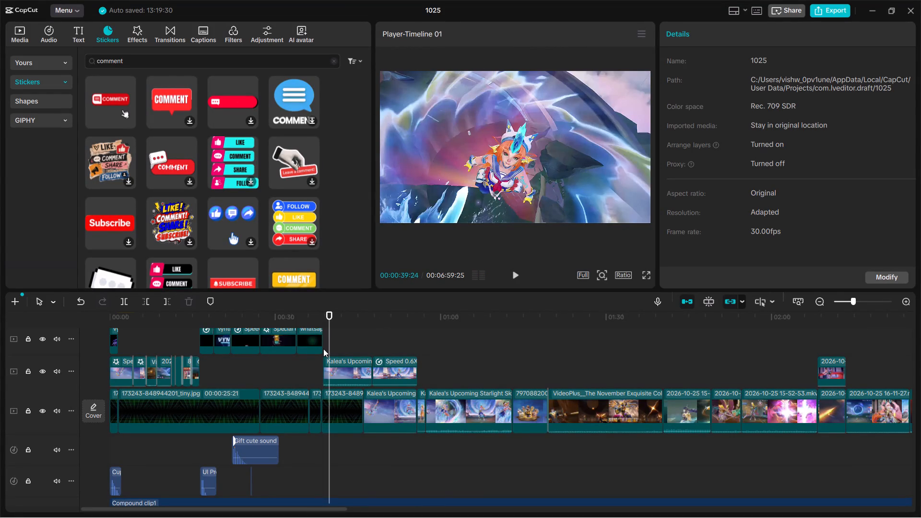
pyautogui.press('space')
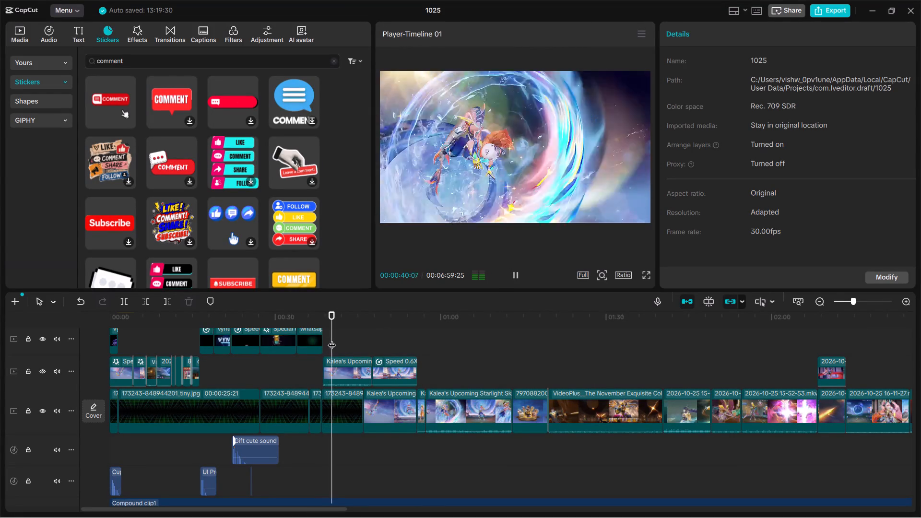
# Replay from about 16 seconds to review the intro title, the giveaway section's Subscribe and Comment stickers, and the start of the WhatsApp channel clip.
pyautogui.moveTo(339, 333); pyautogui.dragTo(198, 379)
pyautogui.press('space')
pyautogui.press('space')
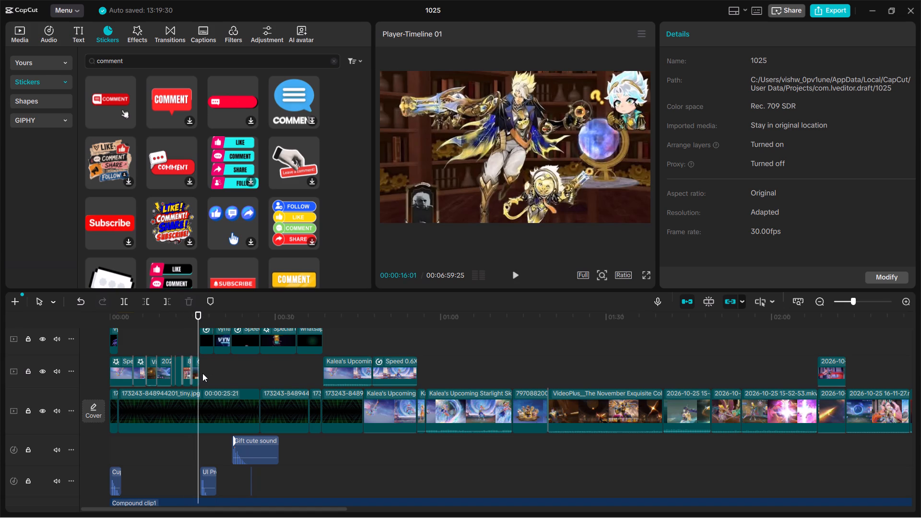
pyautogui.scroll(4, 236, 363)
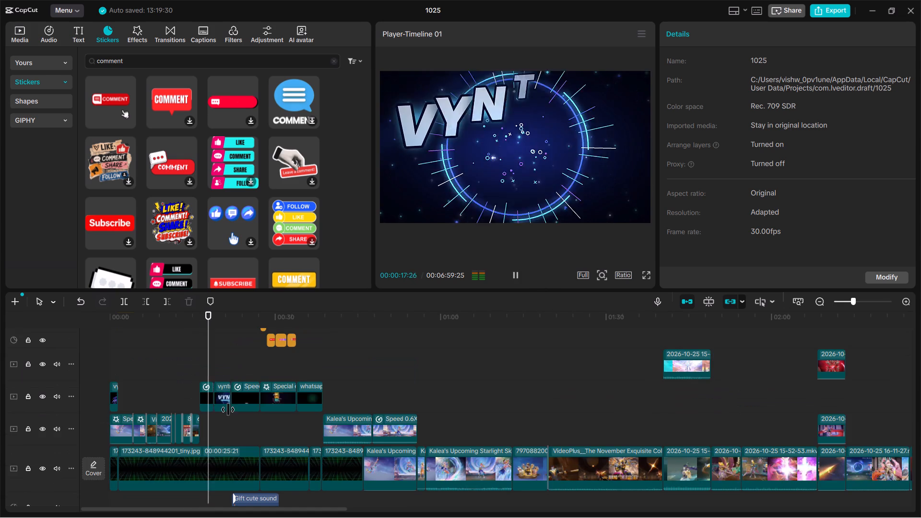
pyautogui.click(254, 364)
pyautogui.click(255, 363)
pyautogui.press('space')
pyautogui.scroll(4, 258, 363)
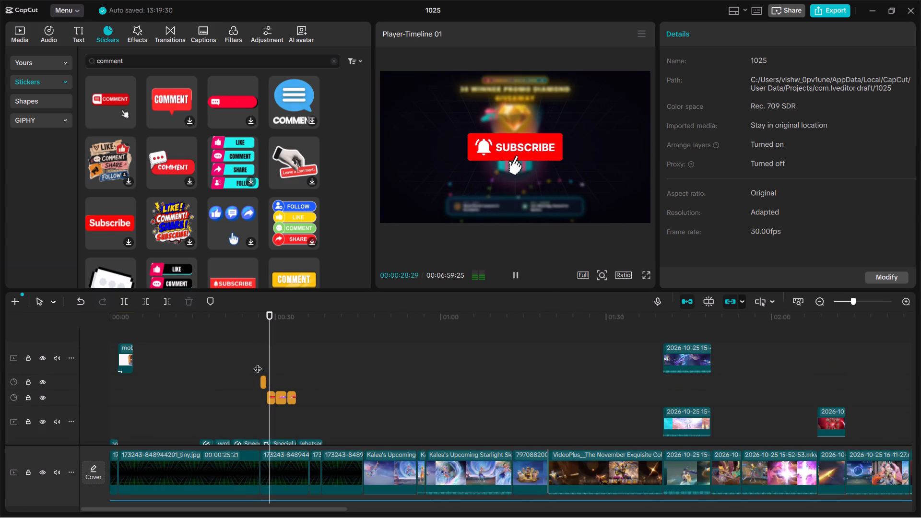
pyautogui.scroll(-3, 283, 368)
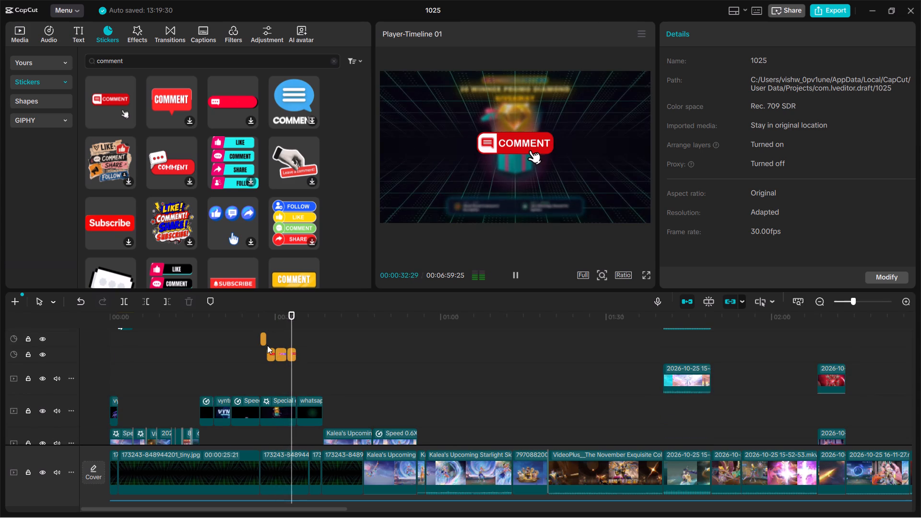
pyautogui.scroll(-3, 288, 361)
pyautogui.press('space')
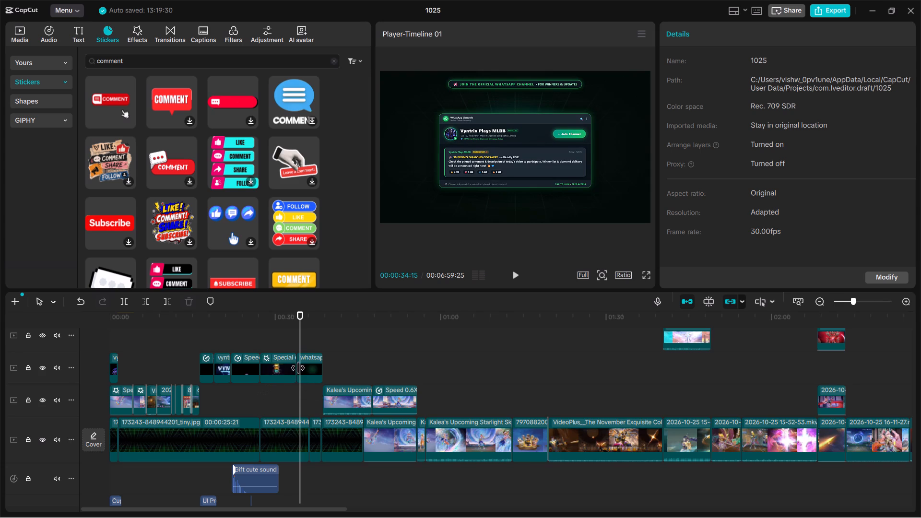
# Jump to the end of the WhatsApp clip and play the start of the Kalea footage, pausing at about 42 seconds.
pyautogui.doubleClick(326, 365)
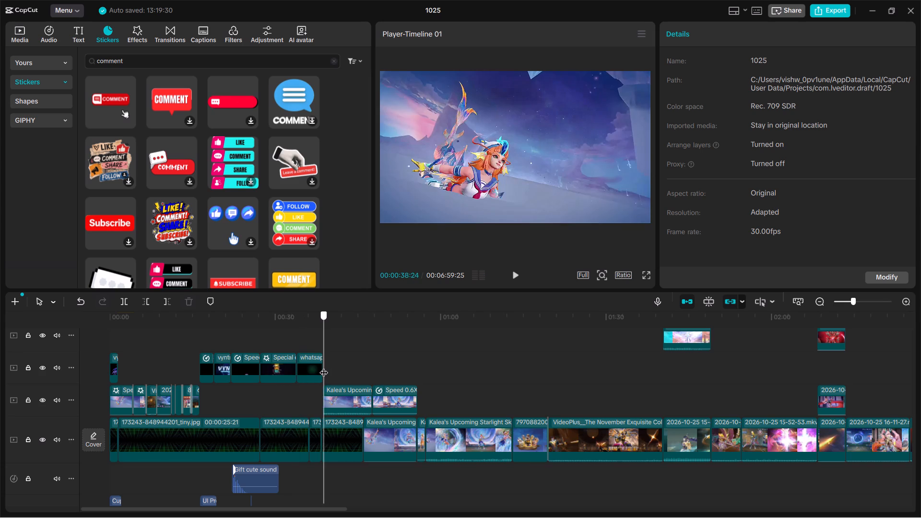
pyautogui.press('space')
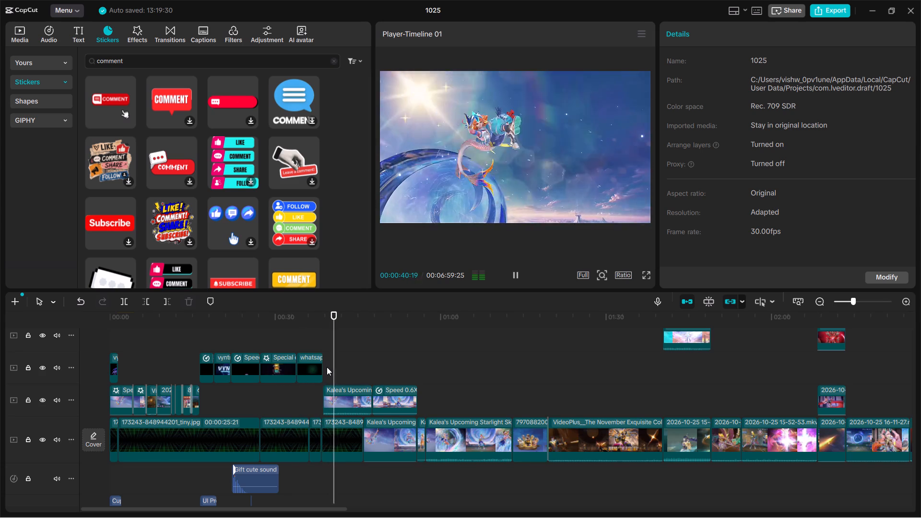
pyautogui.press('space')
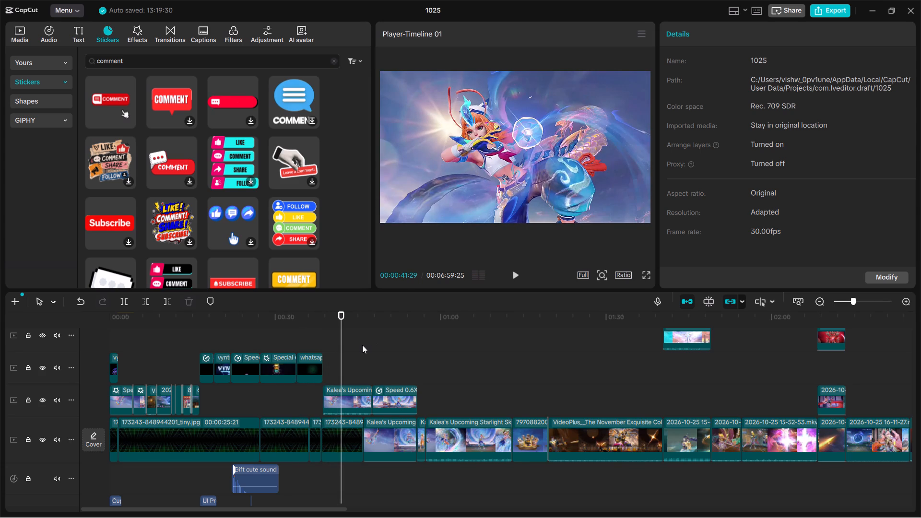
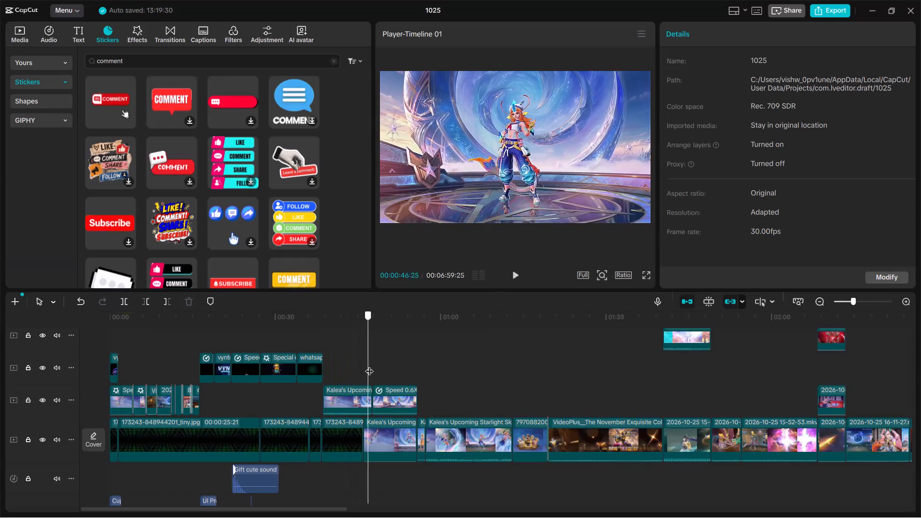
# Play the Kalea footage from about 46 seconds and skip ahead to its end at about 1:12.
pyautogui.press('space')
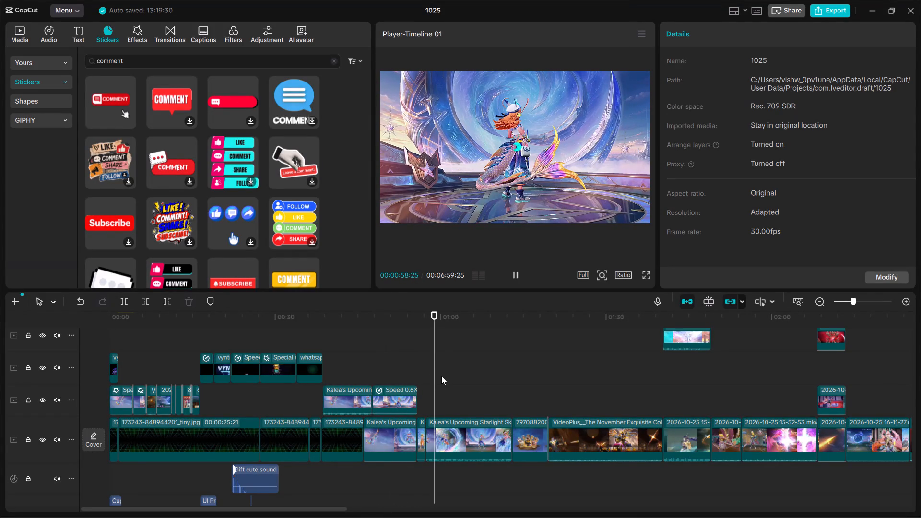
pyautogui.click(524, 379)
pyautogui.moveTo(524, 379); pyautogui.dragTo(508, 382)
pyautogui.press('space')
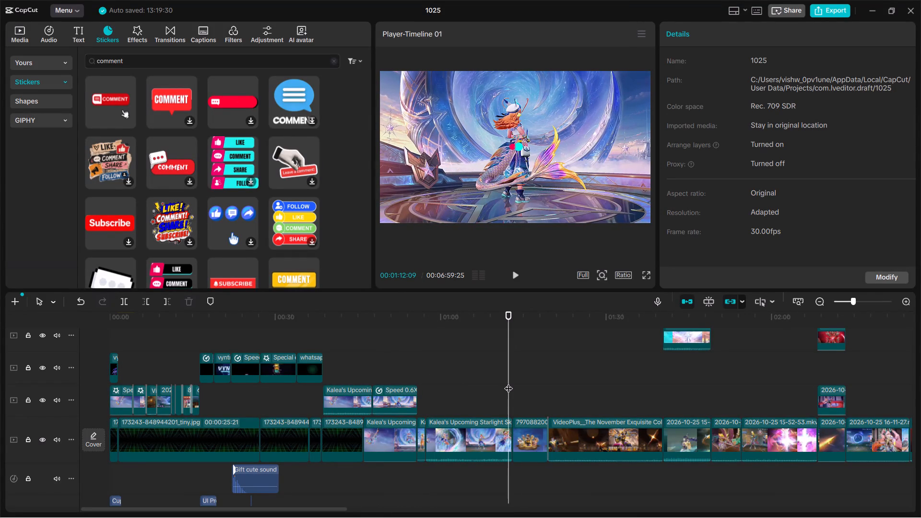
pyautogui.click(508, 382)
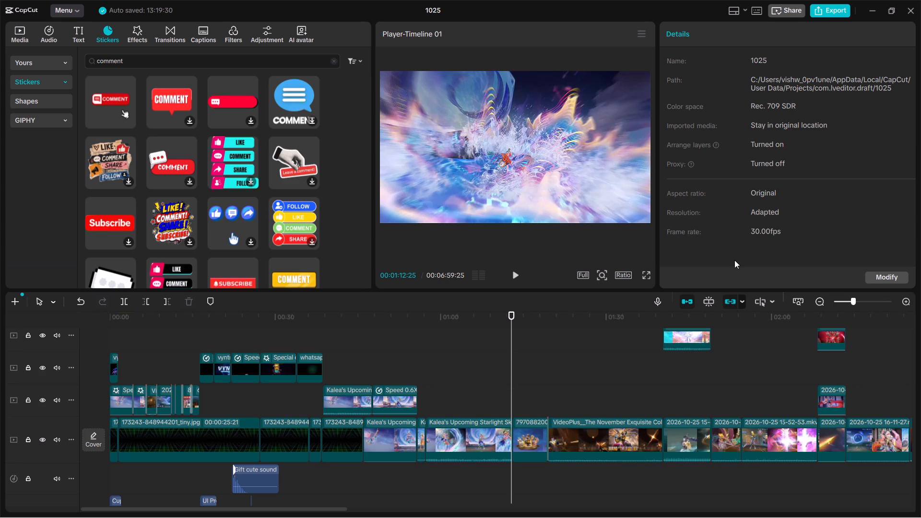
# Play the clip of the golden hero portraits from about 1:12, pausing midway and again near its end at about 1:19.
pyautogui.press('space')
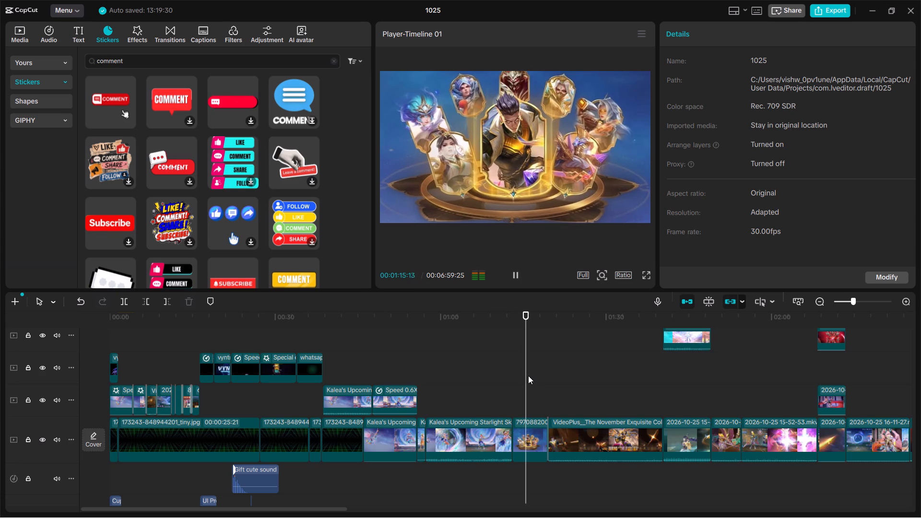
pyautogui.press('space')
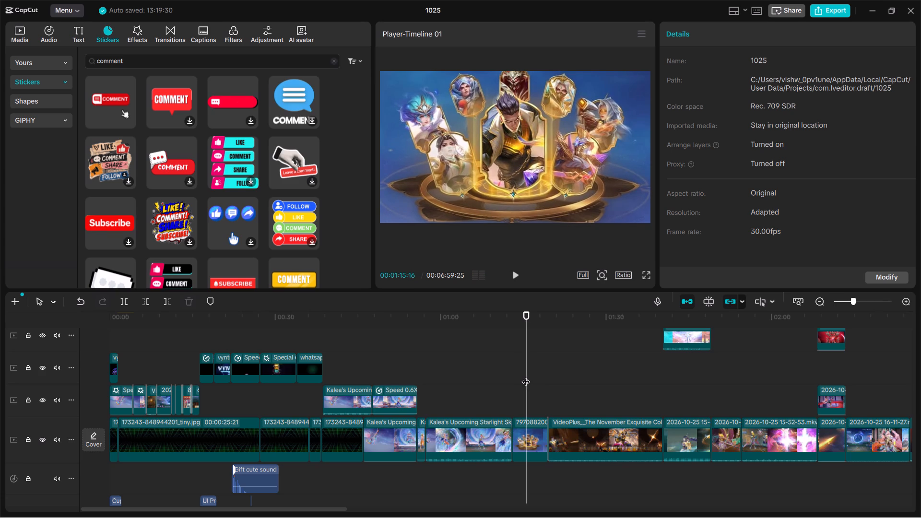
pyautogui.press('space')
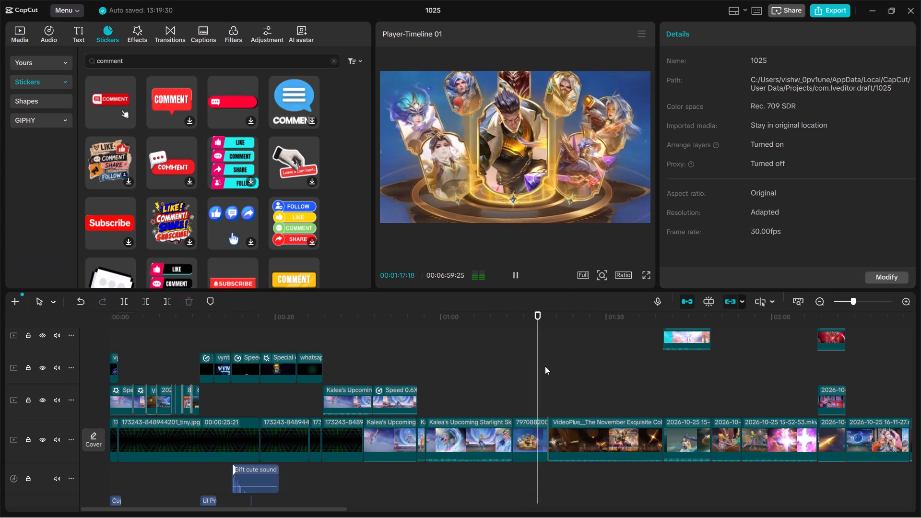
pyautogui.press('space')
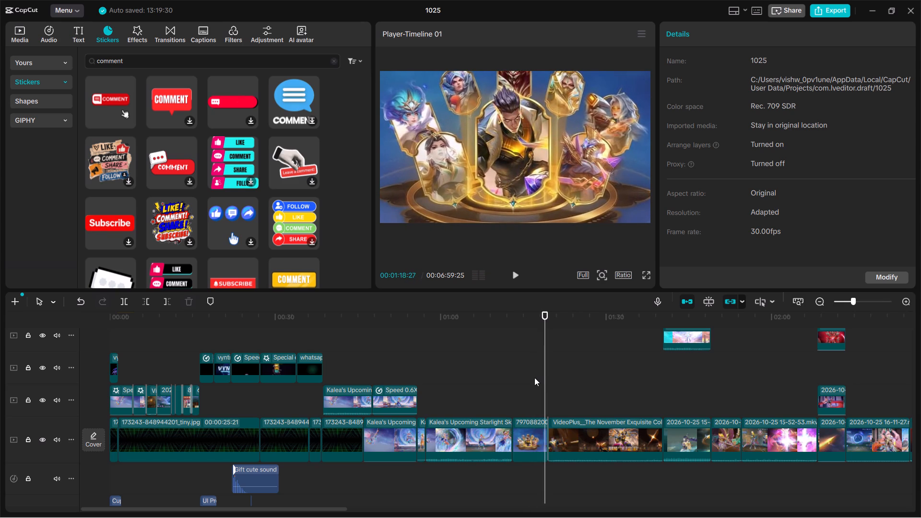
# Return to the start of the golden hero portraits clip at about 1:13 and replay it through to about 1:19.
pyautogui.moveTo(534, 377); pyautogui.dragTo(531, 383)
pyautogui.click(534, 387)
pyautogui.moveTo(534, 391); pyautogui.dragTo(514, 399)
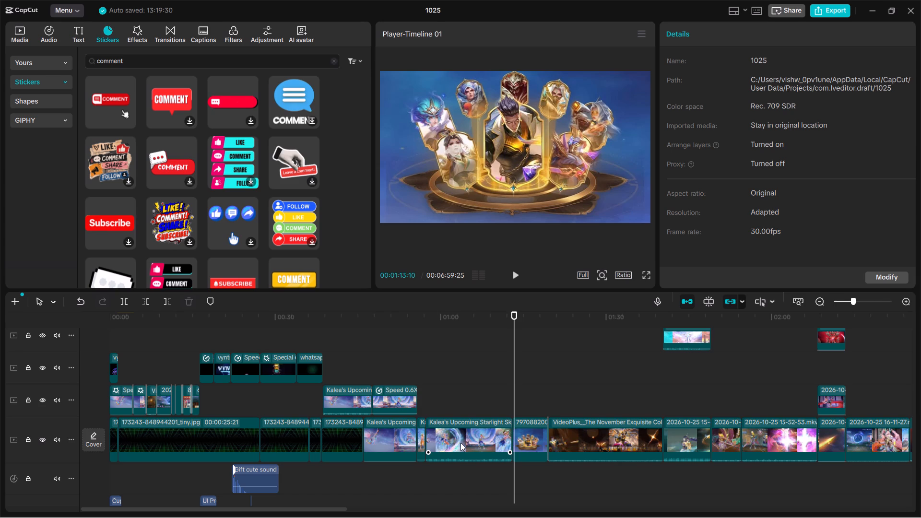
pyautogui.press('space')
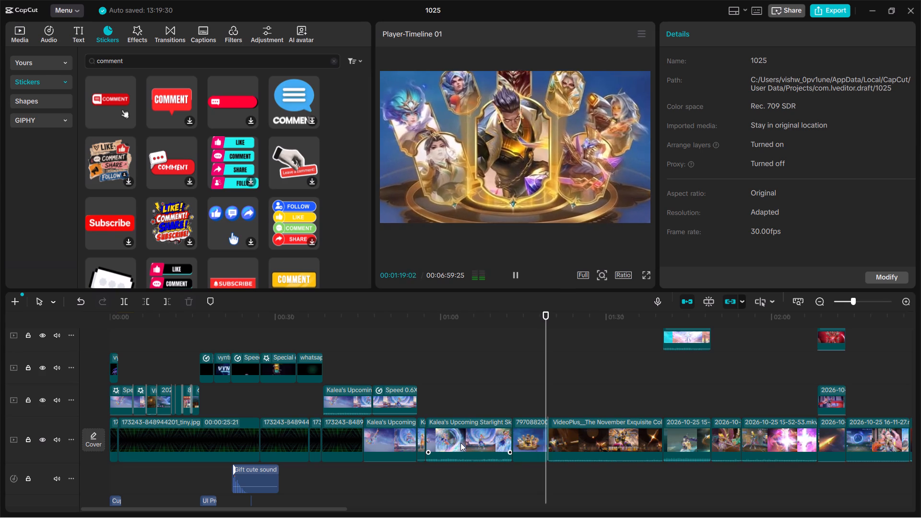
pyautogui.press('space')
# Play the November Exquisite clip in short stretches up to the Bruno "The Purifier" title, pausing at about 1:34.
pyautogui.press('space')
pyautogui.press('space')
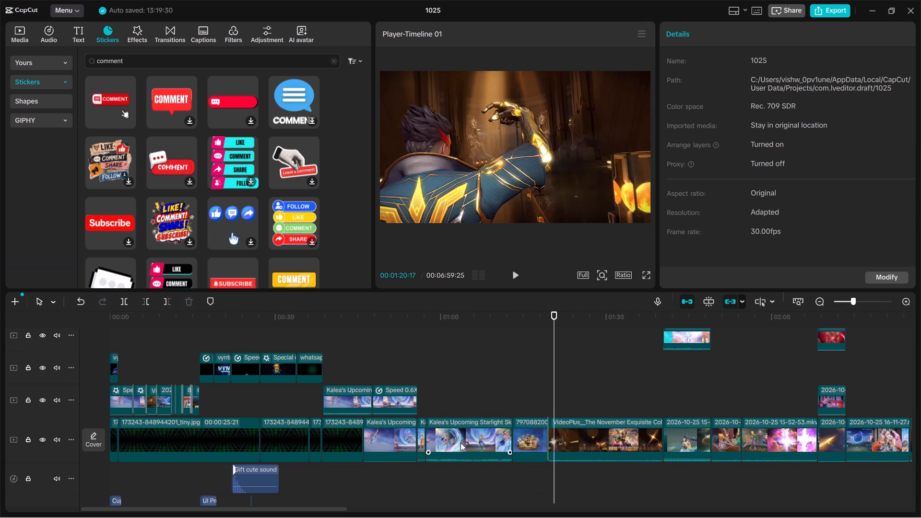
pyautogui.press('space')
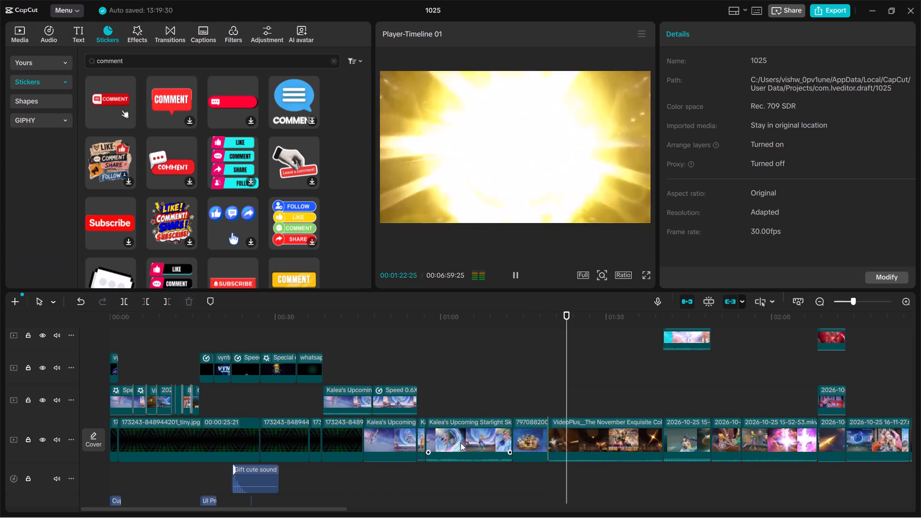
pyautogui.press('space')
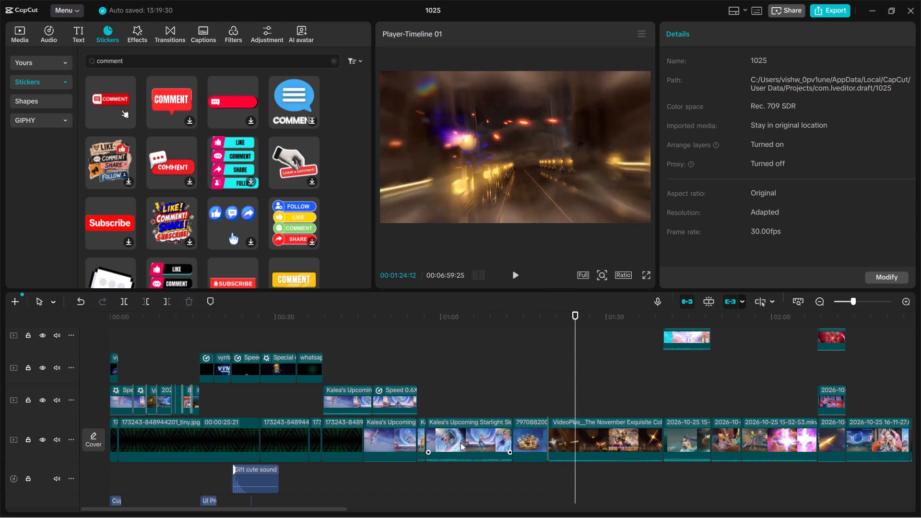
pyautogui.press('space')
pyautogui.press('space')
pyautogui.press('space')
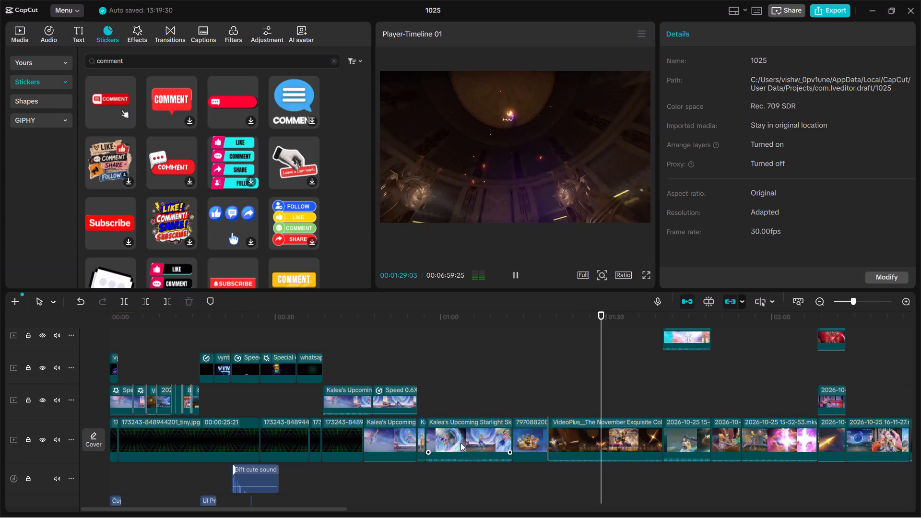
pyautogui.press('space')
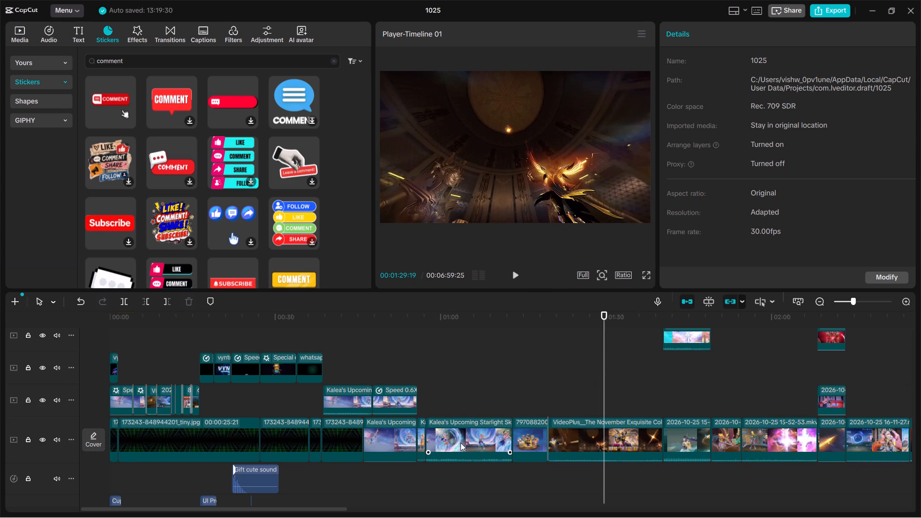
pyautogui.press('space')
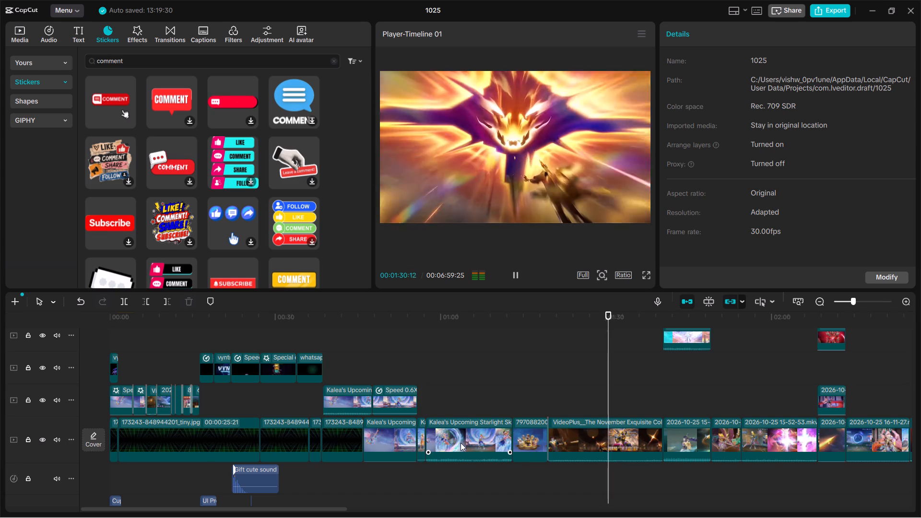
pyautogui.press('space')
pyautogui.press('space')
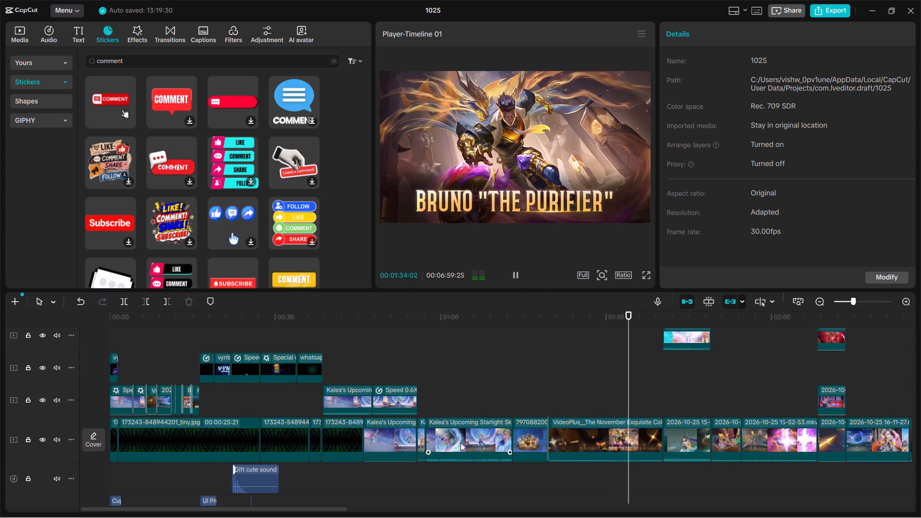
pyautogui.press('space')
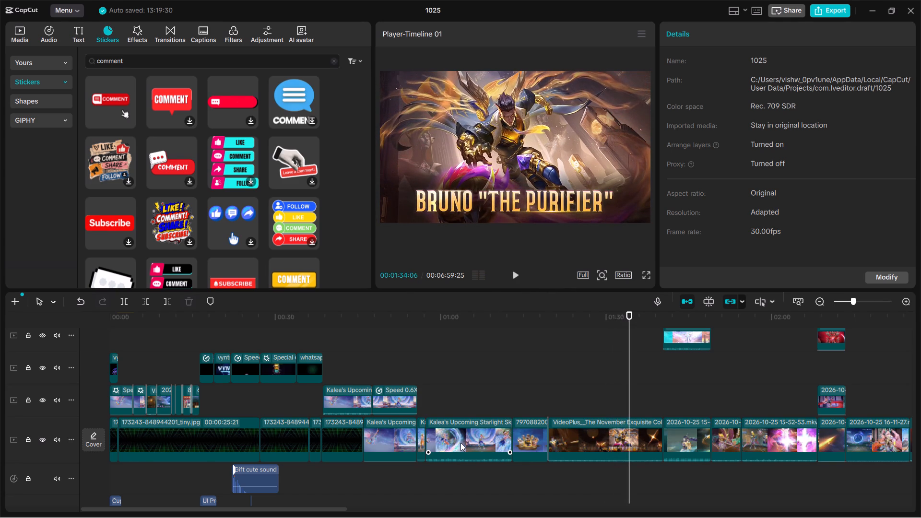
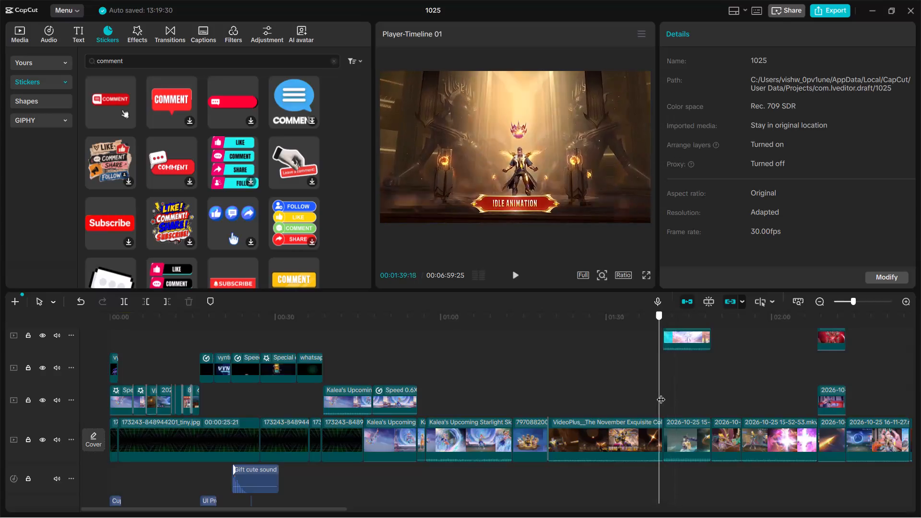
# Play from about 1:39 through the three-skin split-screen section, pausing at about 1:41 and again just past its end at about 1:49.
pyautogui.press('space')
pyautogui.scroll(7, 653, 393)
pyautogui.press('space')
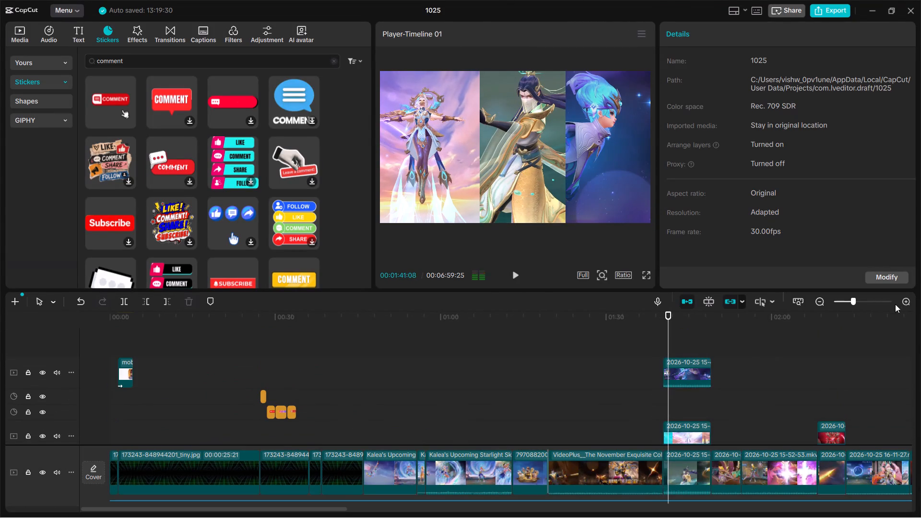
pyautogui.tripleClick(910, 294)
pyautogui.scroll(-6, 698, 380)
pyautogui.press('space')
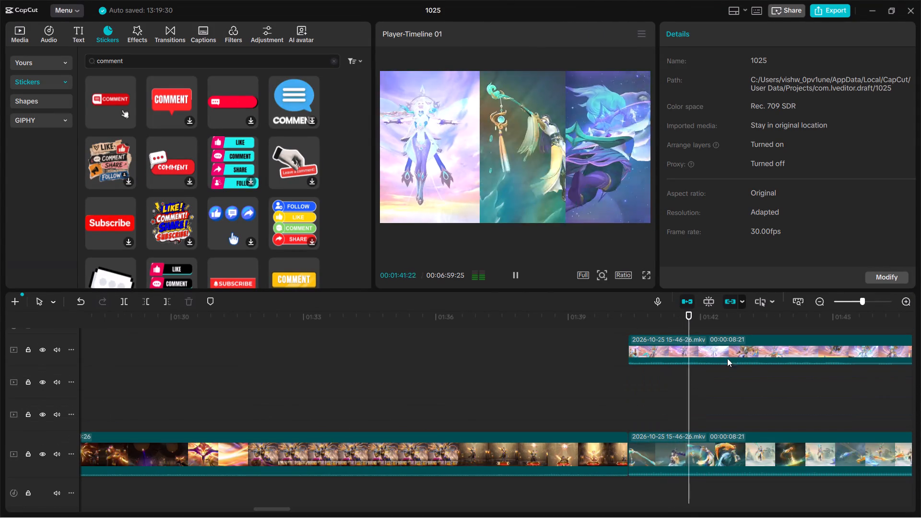
pyautogui.doubleClick(822, 298)
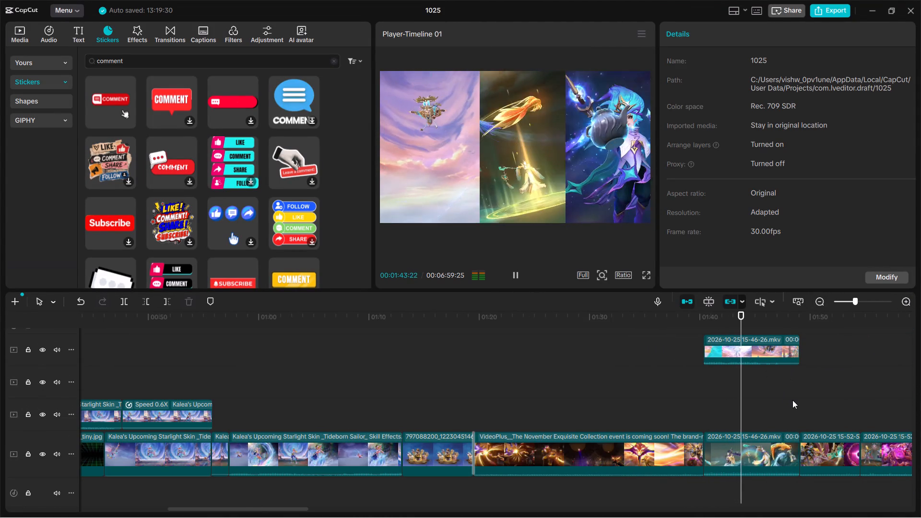
pyautogui.doubleClick(793, 400)
pyautogui.press('space')
pyautogui.press('space')
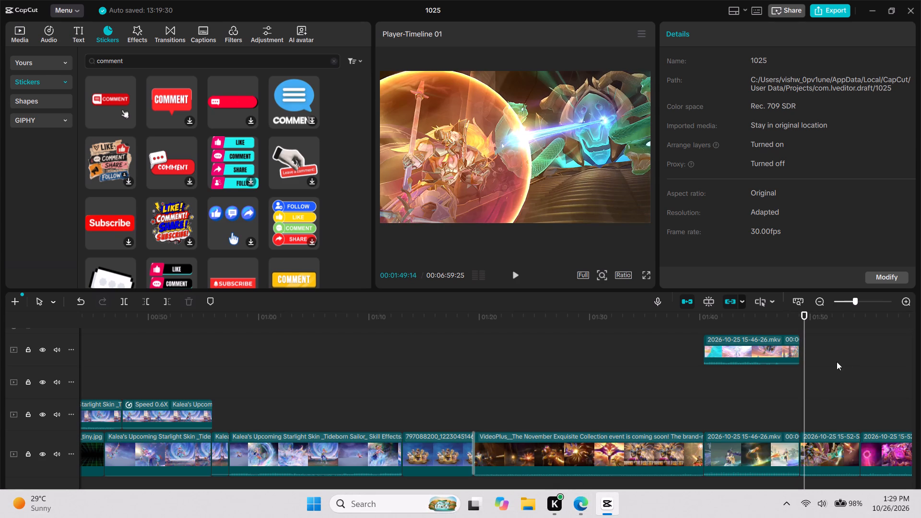
pyautogui.moveTo(301, 509); pyautogui.dragTo(377, 515)
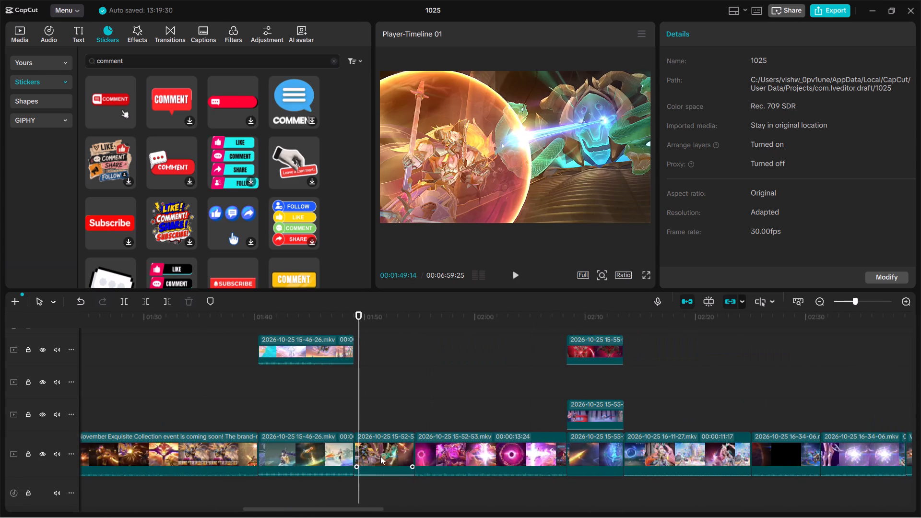
pyautogui.click(909, 293)
pyautogui.doubleClick(908, 302)
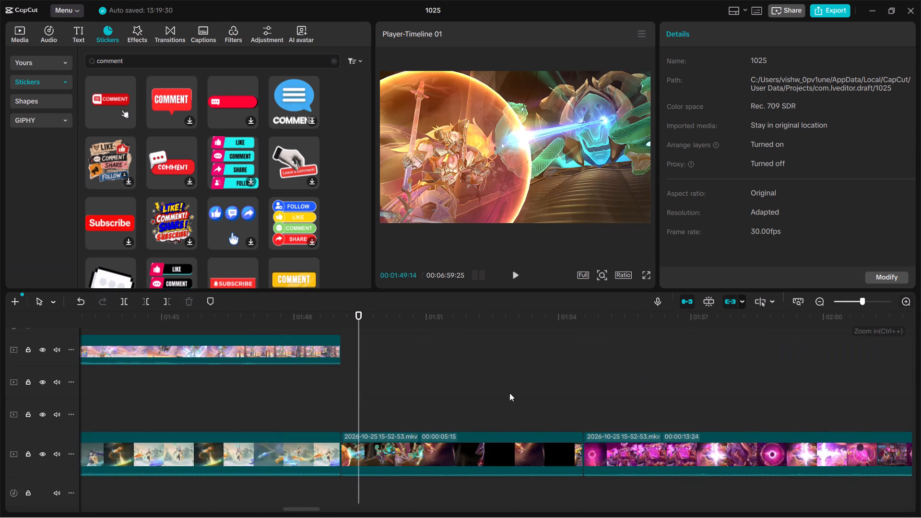
pyautogui.press('space')
pyautogui.press('space')
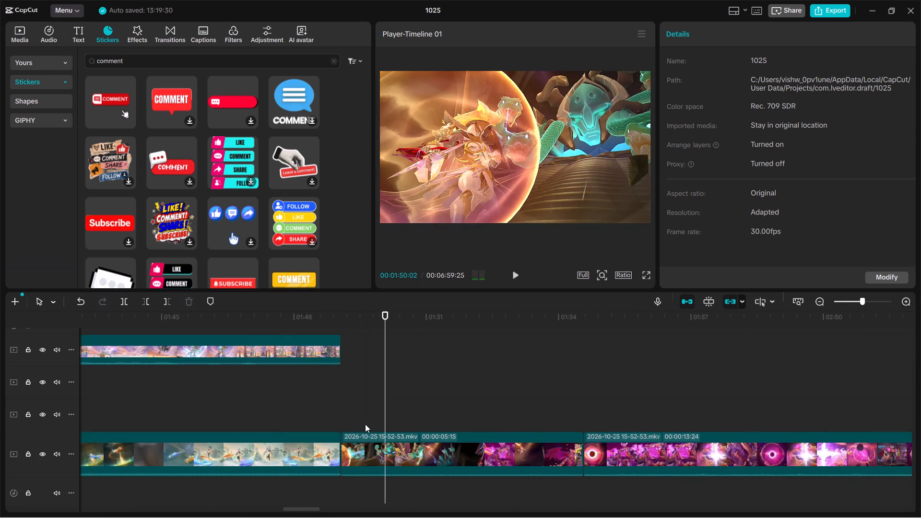
pyautogui.press('space')
pyautogui.press('space')
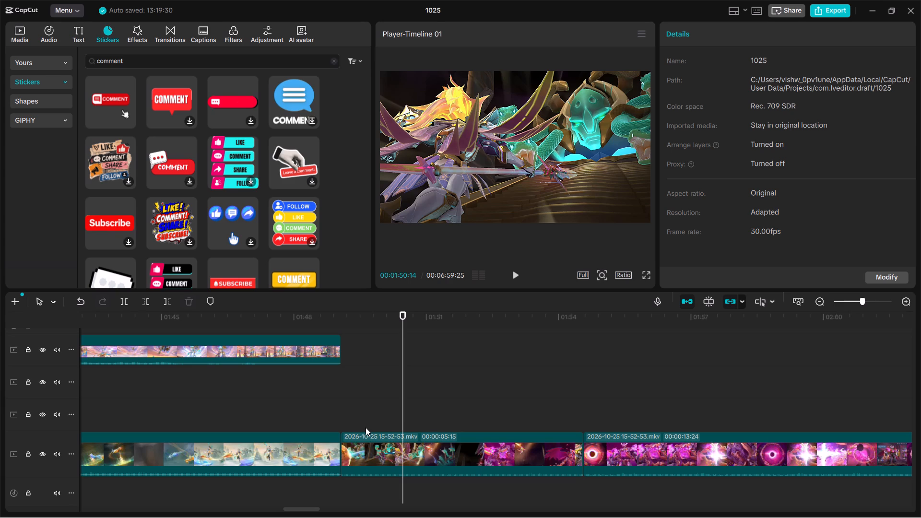
pyautogui.press('space')
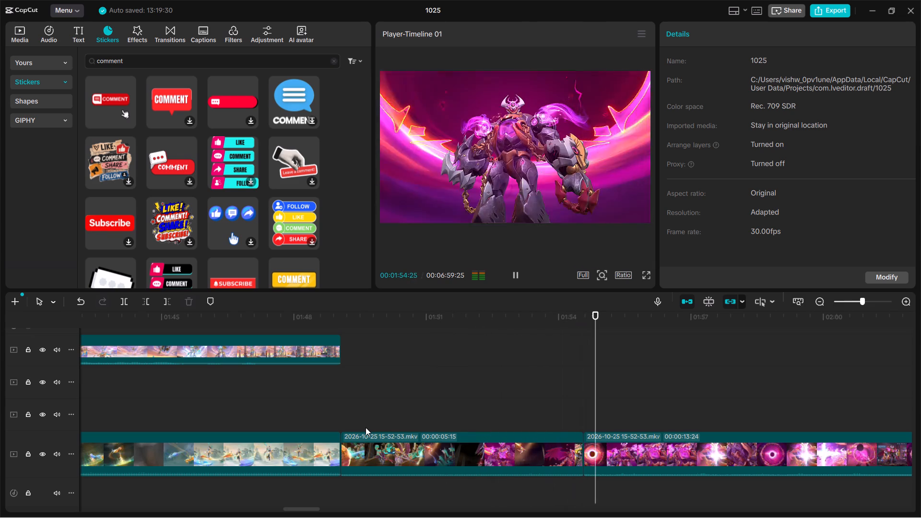
pyautogui.press('space')
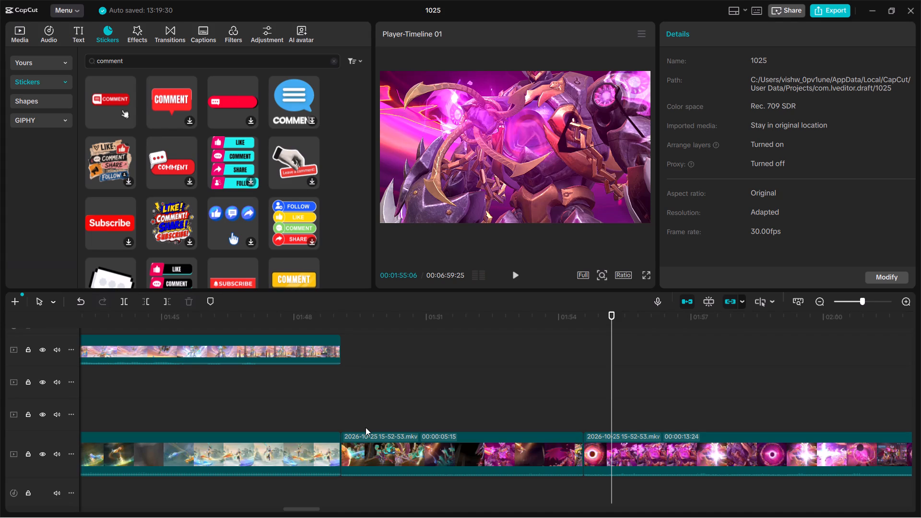
# Play the purple demon footage from about 1:55 in short stretches up to the Atlas hero screen, pausing at about 2:06.
pyautogui.press('space')
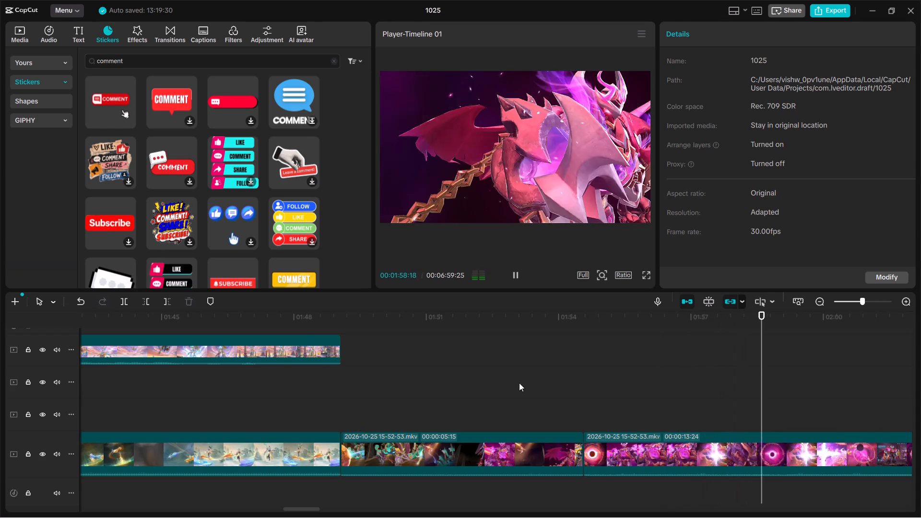
pyautogui.click(812, 298)
pyautogui.click(819, 300)
pyautogui.press('space')
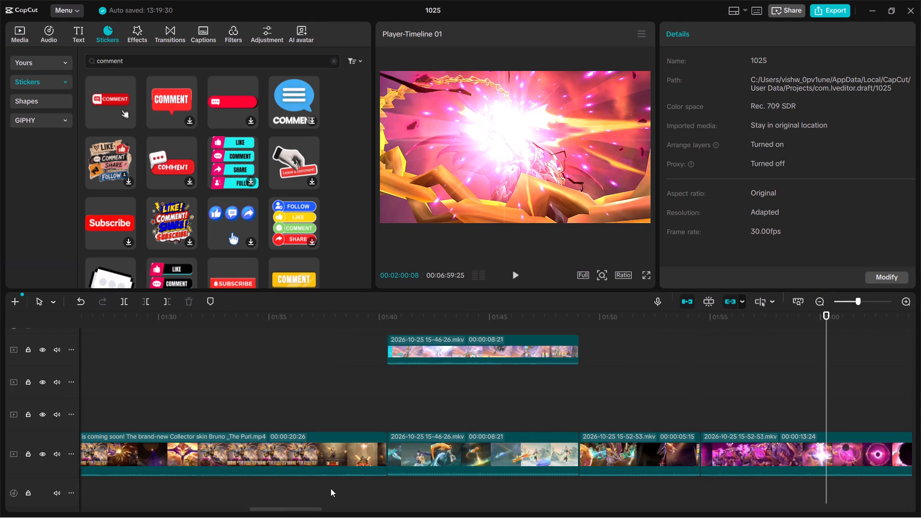
pyautogui.moveTo(306, 509); pyautogui.dragTo(329, 514)
pyautogui.press('space')
pyautogui.press('space')
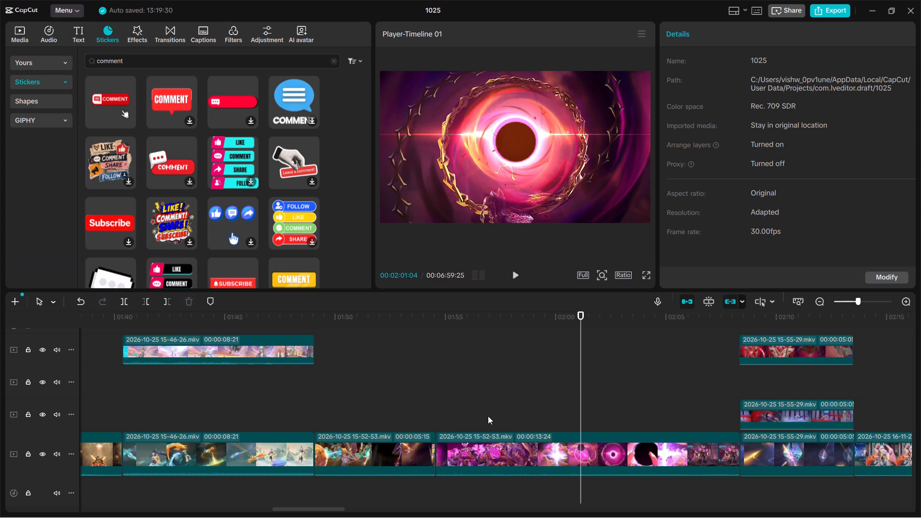
pyautogui.press('space')
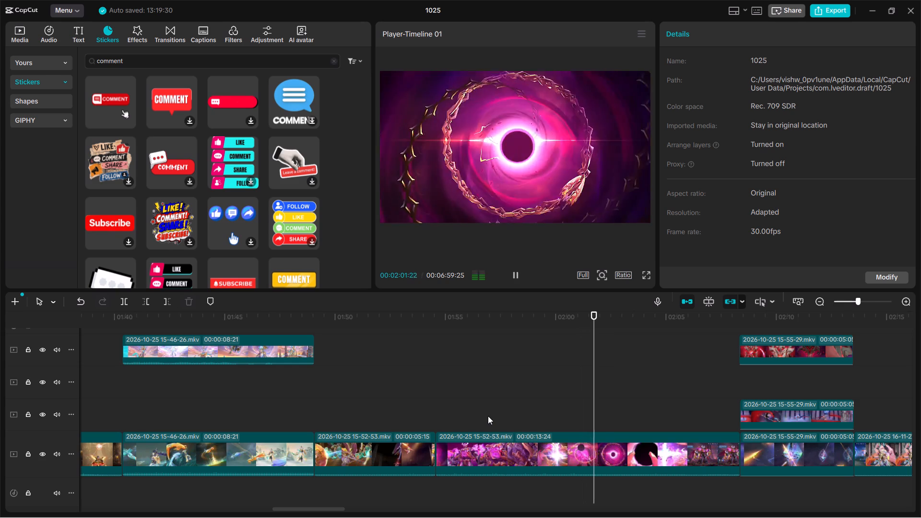
pyautogui.press('space')
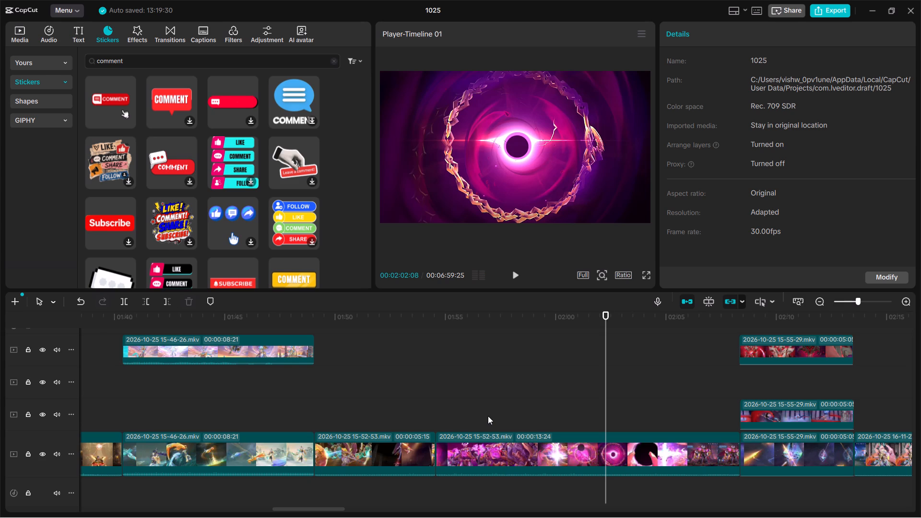
pyautogui.press('space')
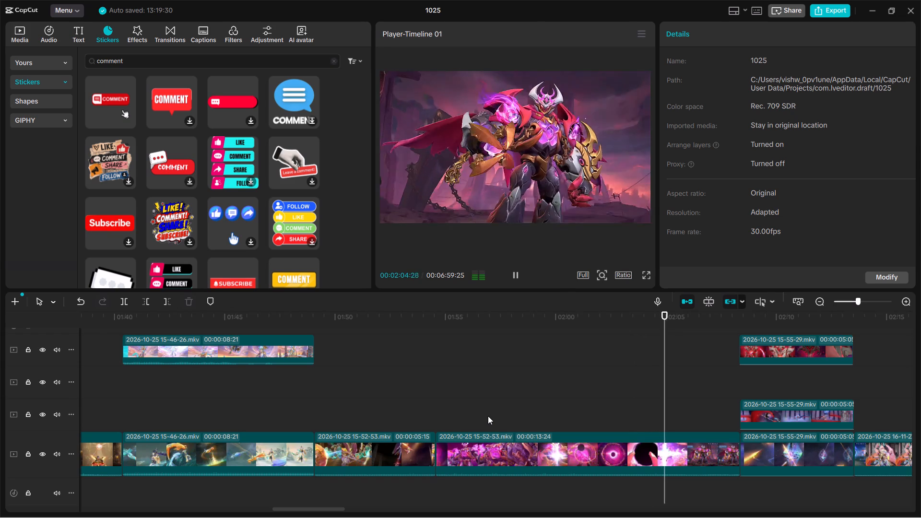
pyautogui.press('space')
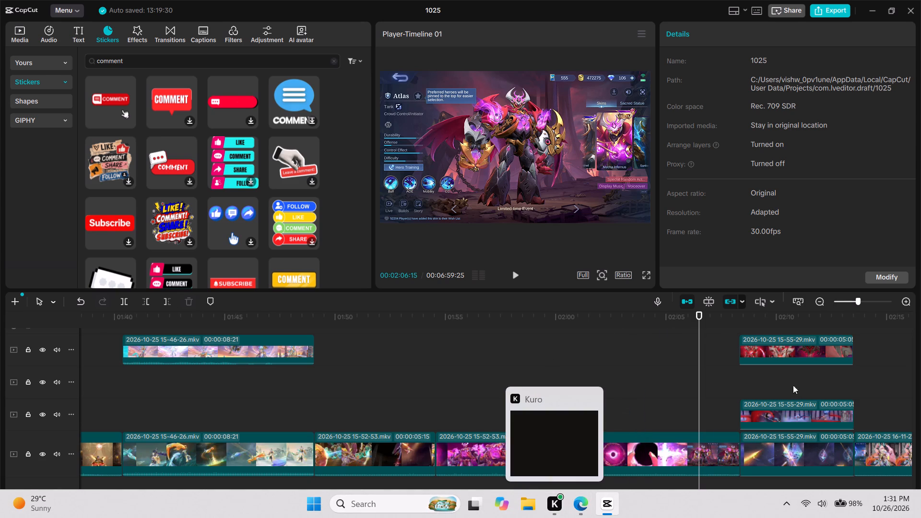
# Skip ahead to the second three-skin split-screen section at about 2:08 and play it to its end at about 2:13.
pyautogui.click(736, 322)
pyautogui.press('space')
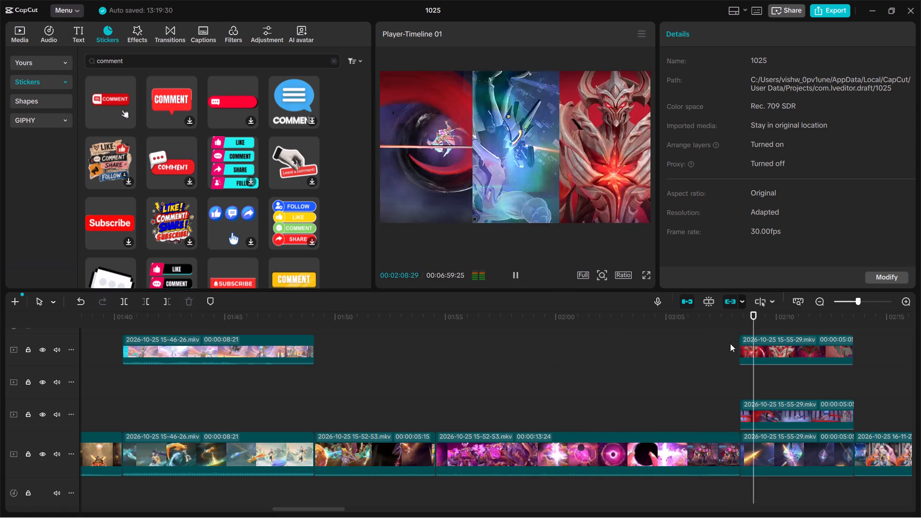
pyautogui.moveTo(329, 509); pyautogui.dragTo(366, 514)
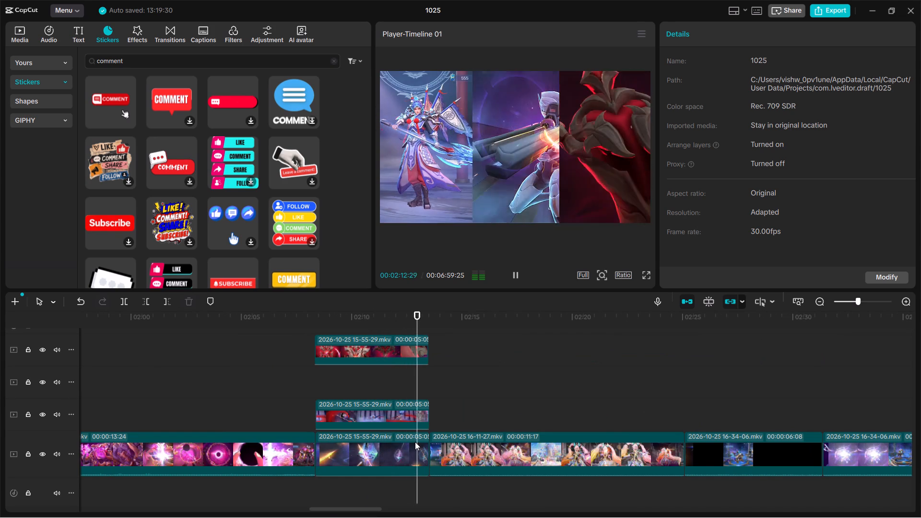
pyautogui.press('space')
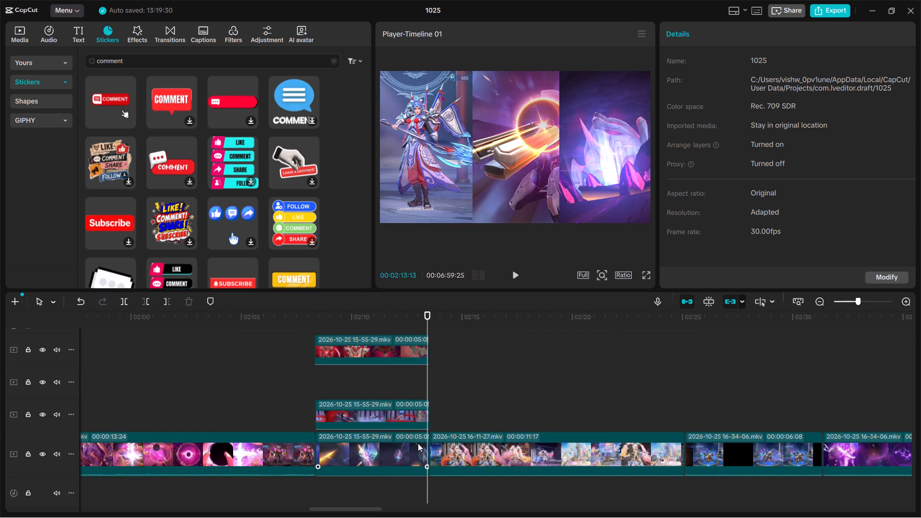
pyautogui.press('space')
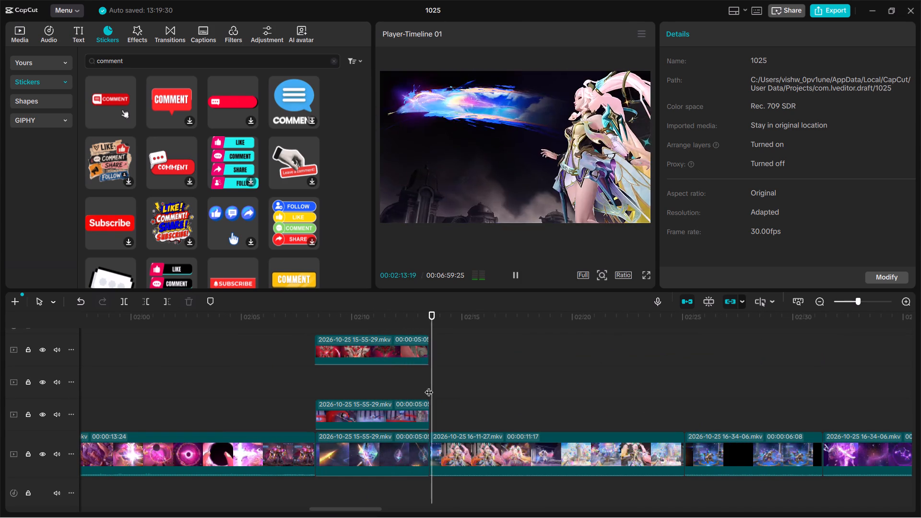
pyautogui.press('space')
pyautogui.press('space')
pyautogui.press('space')
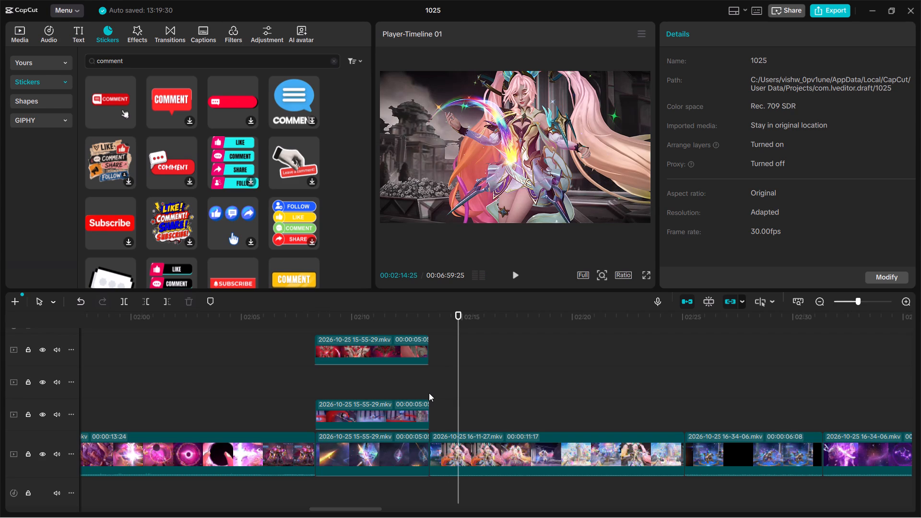
pyautogui.press('space')
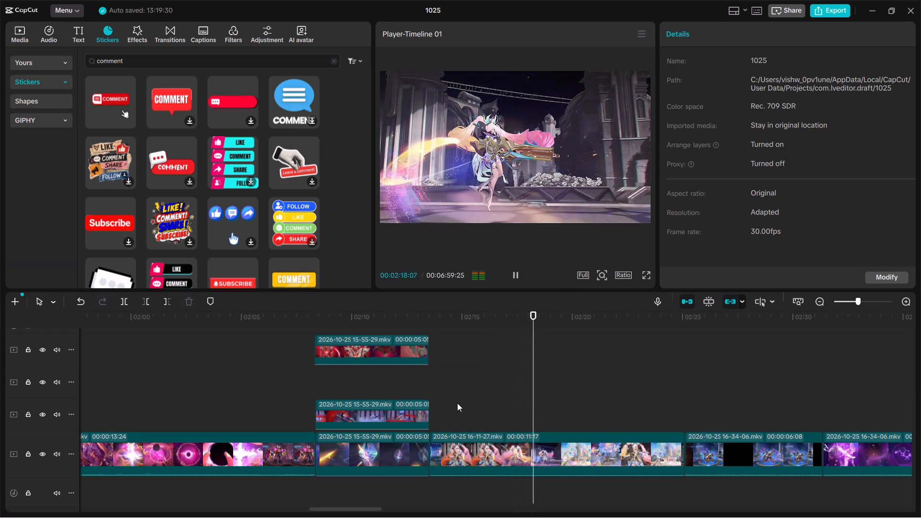
pyautogui.press('space')
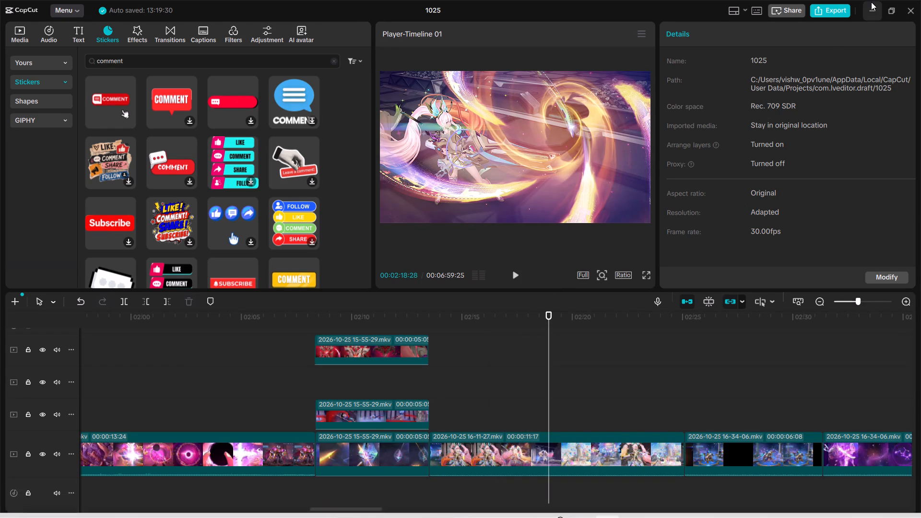
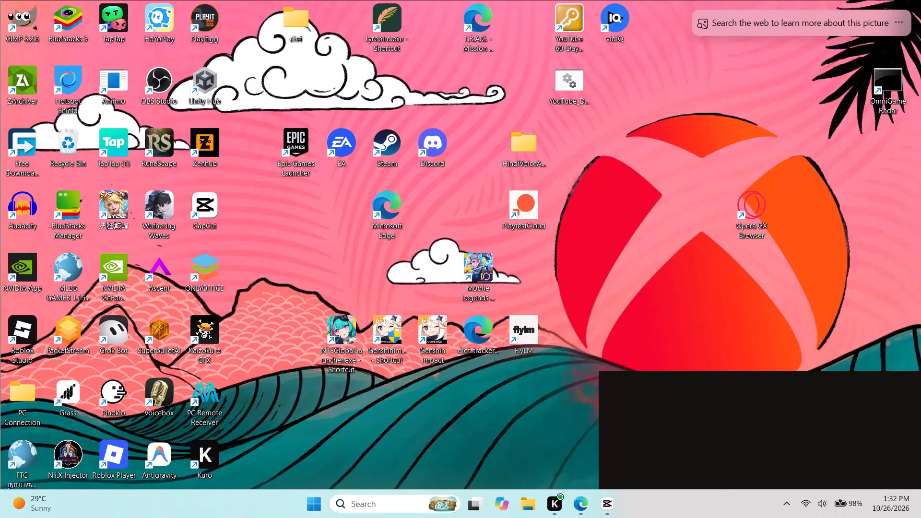
# Launch the BlueStacks App Player from the desktop and shift its window slightly on the screen.
pyautogui.click(401, 513)
pyautogui.write('bl')
pyautogui.click(374, 134)
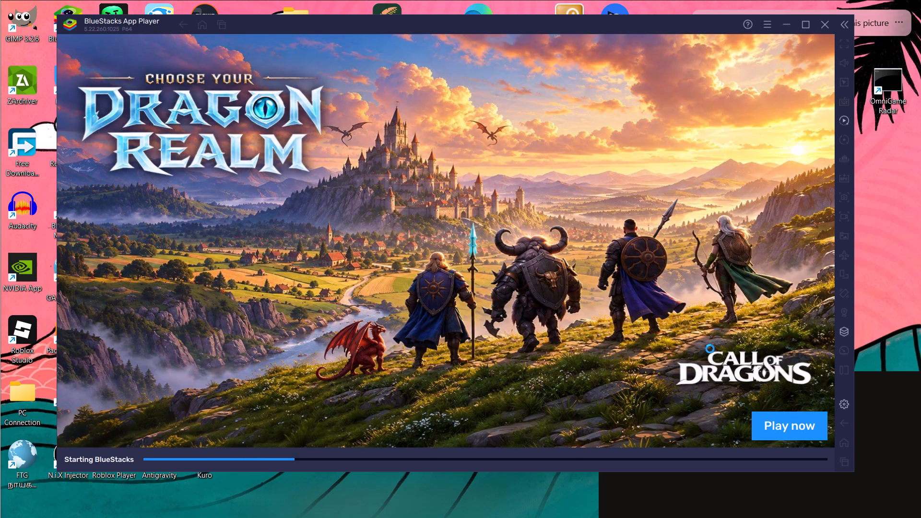
pyautogui.moveTo(518, 28); pyautogui.dragTo(496, 25)
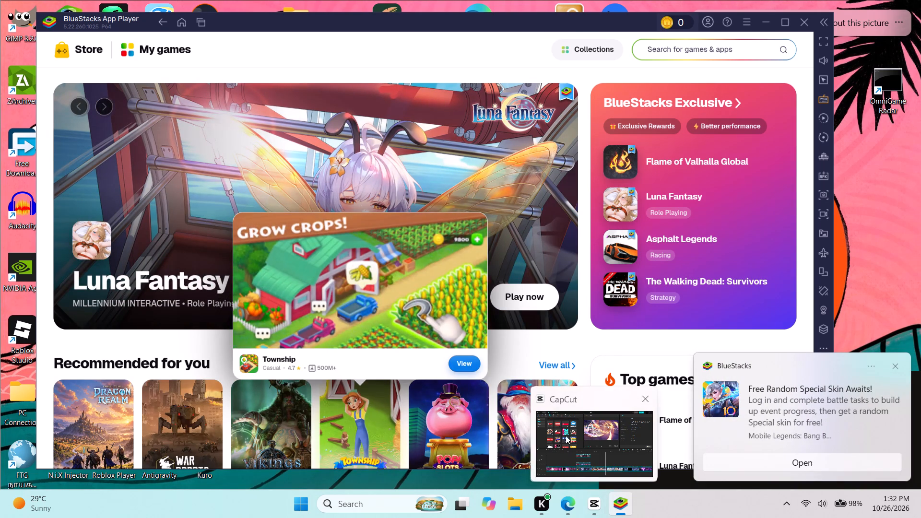
# Start Mobile Legends from the BlueStacks home screen and dismiss the free random special skin notification.
pyautogui.click(182, 22)
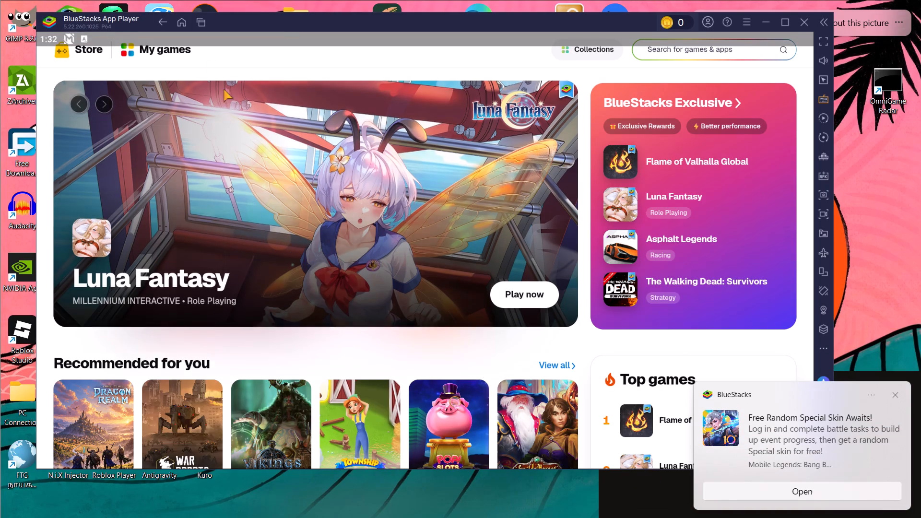
pyautogui.click(296, 168)
pyautogui.moveTo(718, 442); pyautogui.dragTo(856, 449)
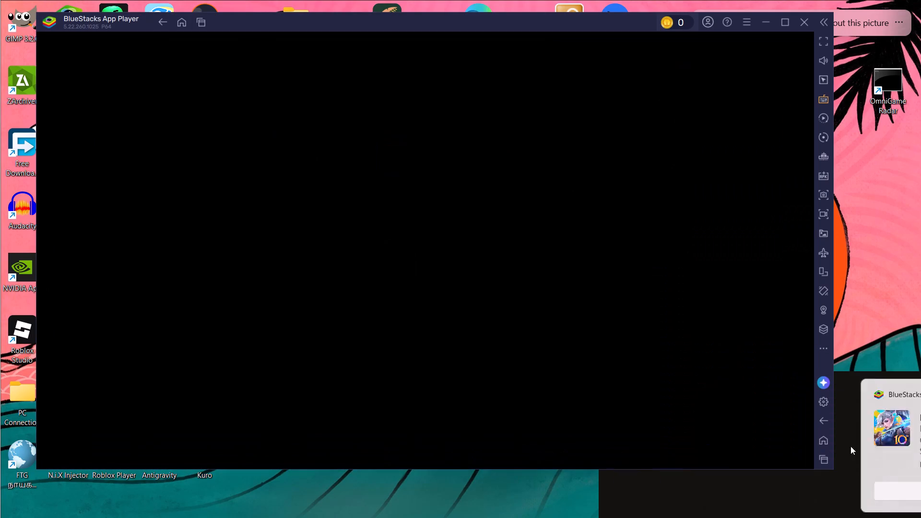
# Switch to CapCut and play the 1025 timeline from about 2:18, pausing in the purple starfield footage at about 2:36.
pyautogui.click(597, 510)
pyautogui.press('space')
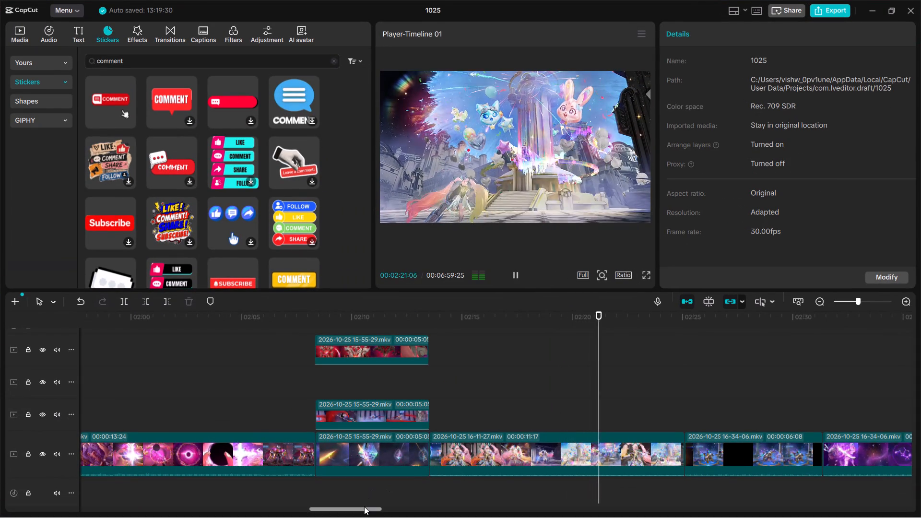
pyautogui.moveTo(364, 509); pyautogui.dragTo(373, 511)
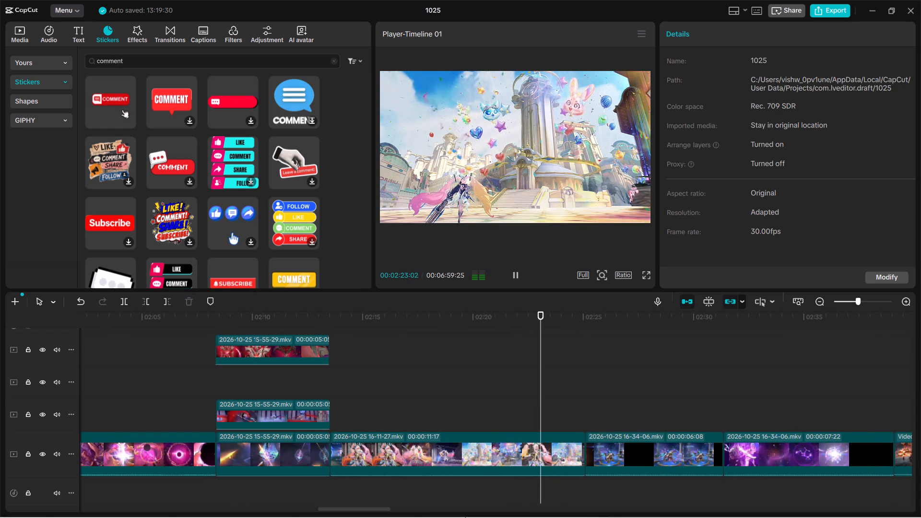
pyautogui.doubleClick(818, 306)
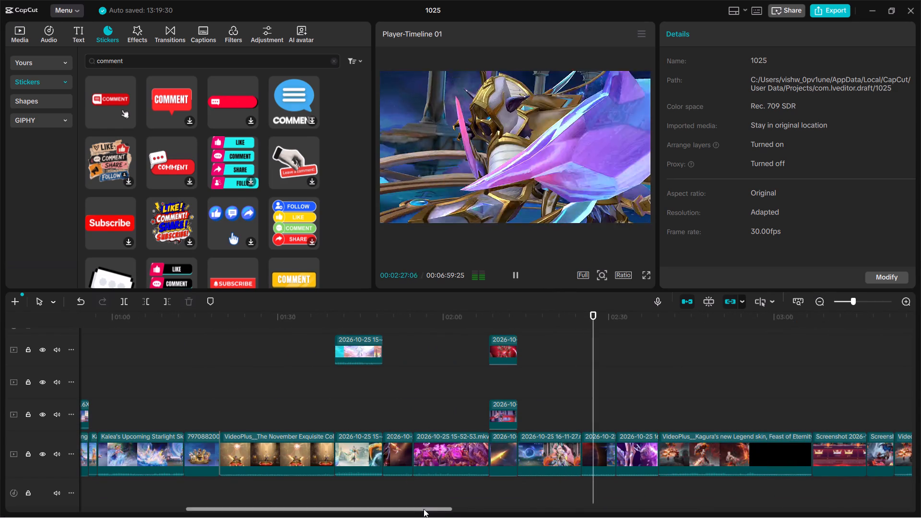
pyautogui.moveTo(424, 509); pyautogui.dragTo(449, 508)
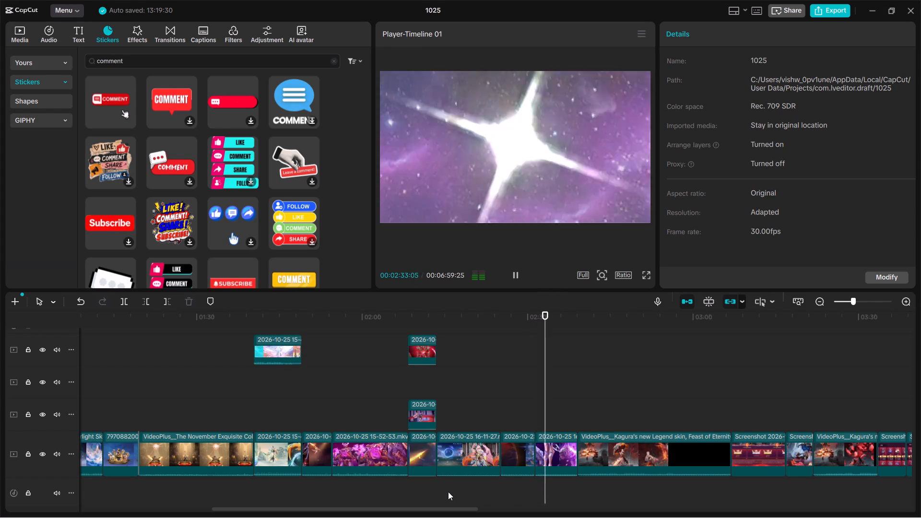
pyautogui.tripleClick(820, 302)
pyautogui.press('space')
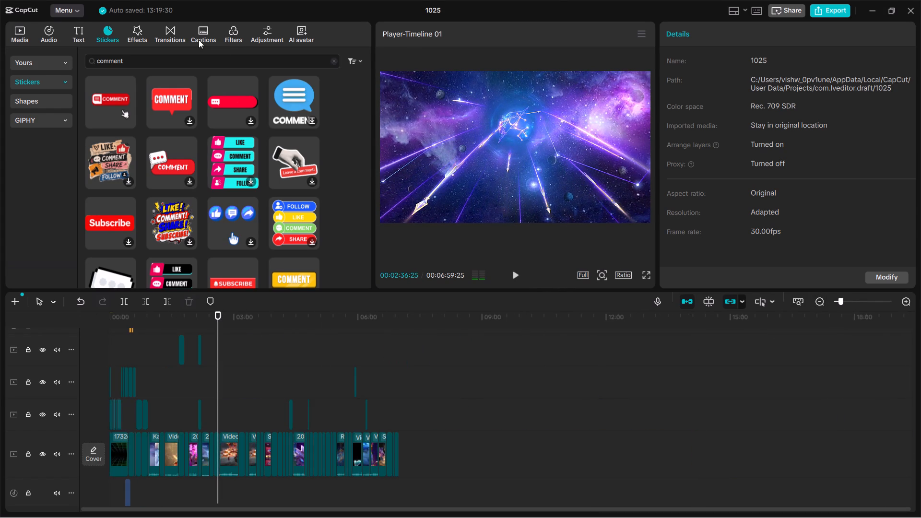
# Open the caption templates and try to reload them.
pyautogui.click(203, 33)
pyautogui.click(31, 85)
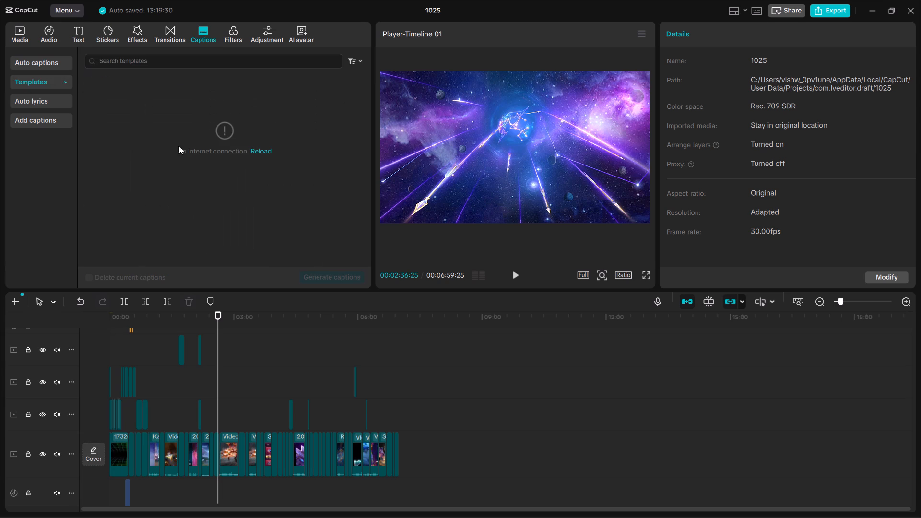
pyautogui.click(263, 153)
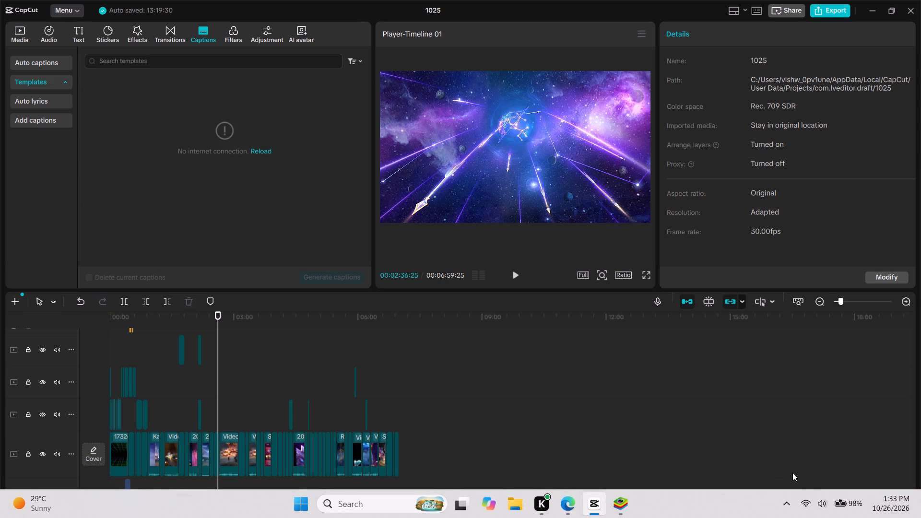
# Close the 1025 project and exit CapCut to return to Mobile Legends in BlueStacks.
pyautogui.click(909, 14)
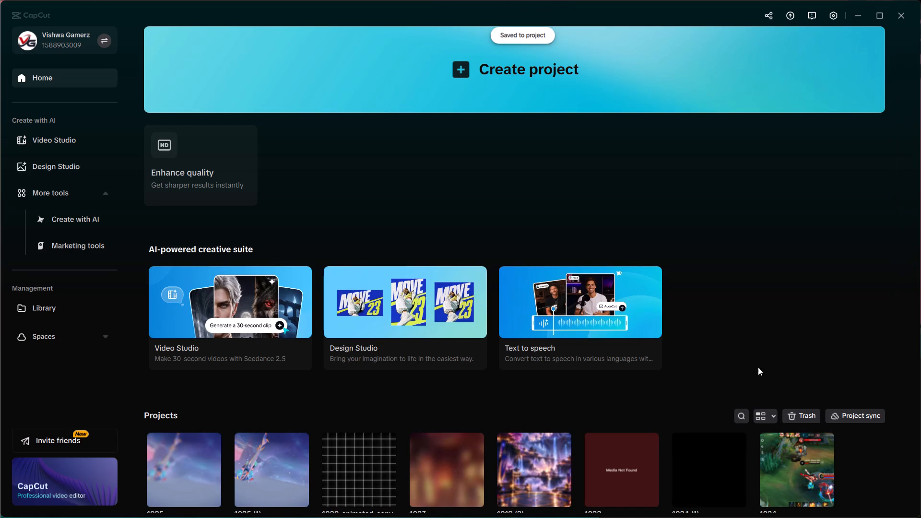
pyautogui.click(904, 15)
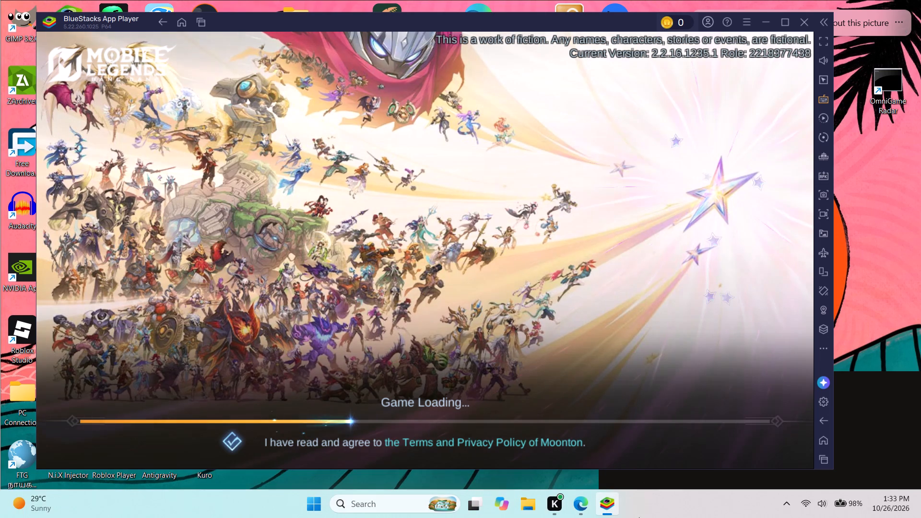
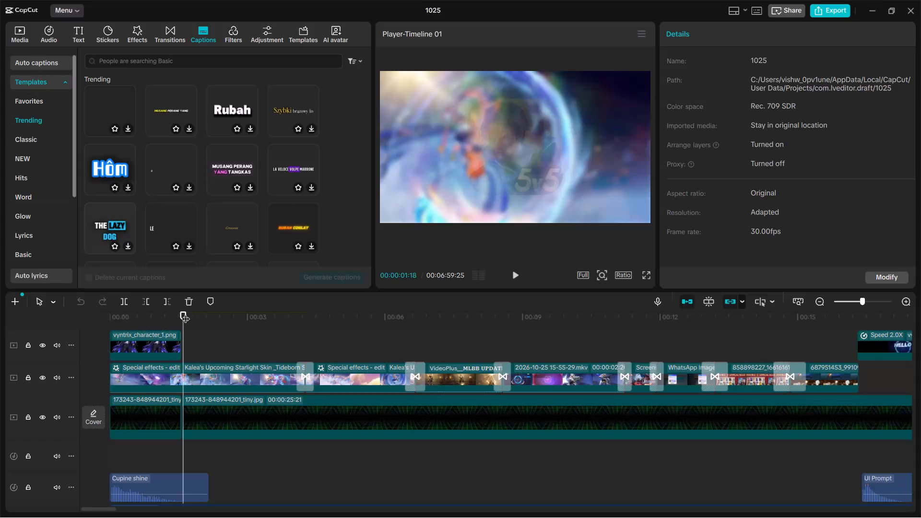
# Switch to Mobile Legends in BlueStacks and claim all available Daily Quests rewards in the Promo Carnival event.
pyautogui.click(578, 502)
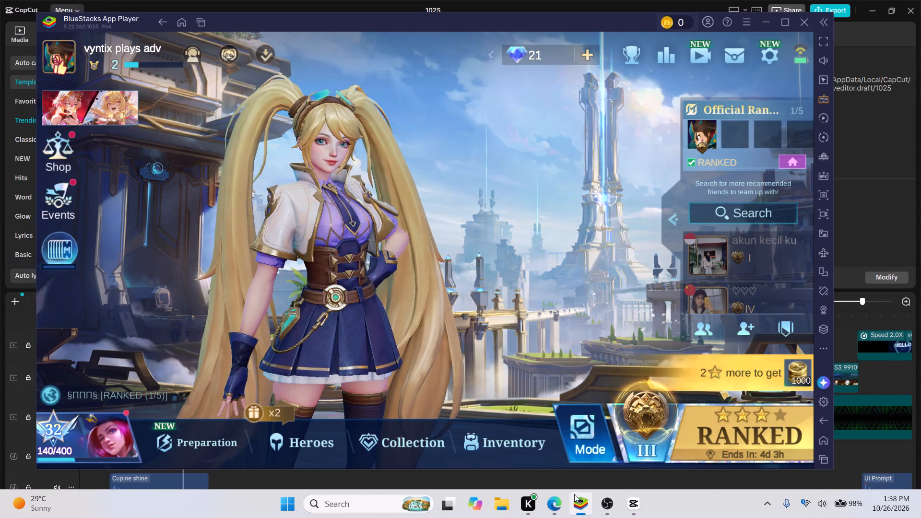
pyautogui.click(59, 200)
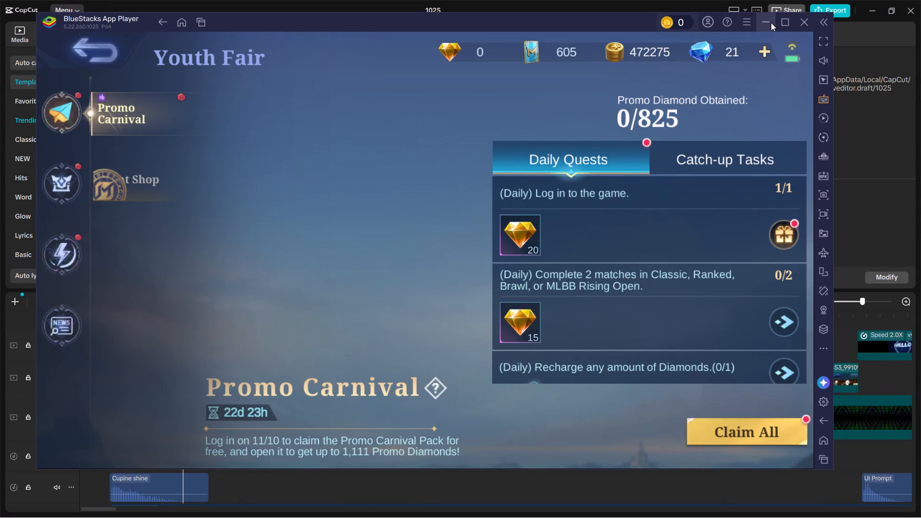
pyautogui.click(749, 430)
pyautogui.click(442, 428)
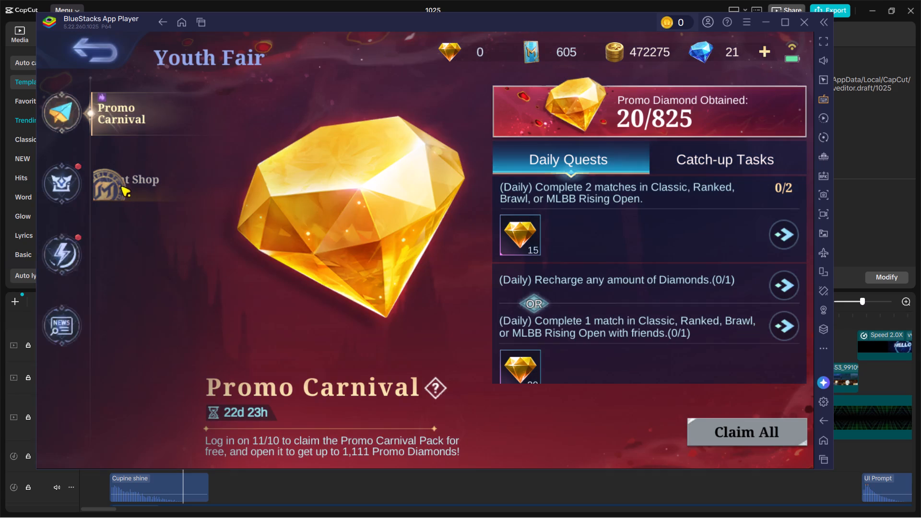
# Claim the free Promo Diamonds from the Promo Carnival Follow event.
pyautogui.click(58, 191)
pyautogui.click(651, 379)
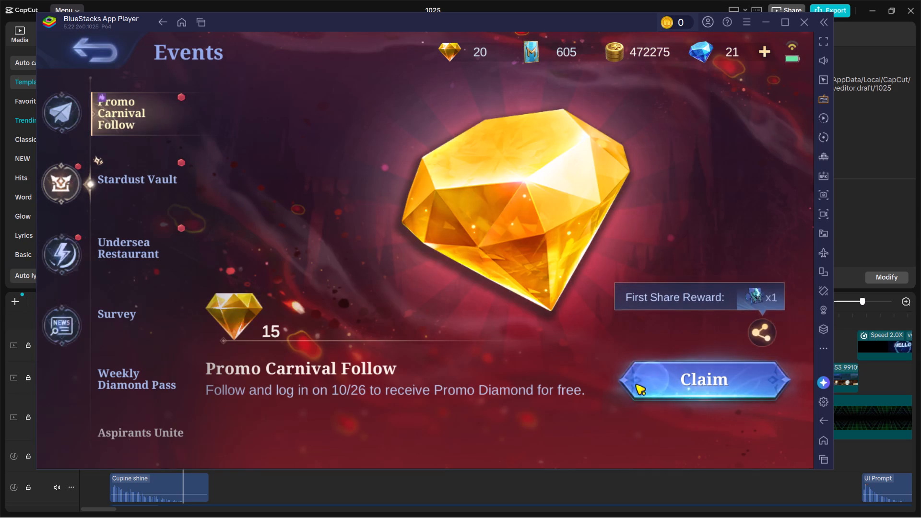
# Claim the Vanguard Coins reward for logging in to the game in the Gifts section and dismiss the rewards display.
pyautogui.click(71, 260)
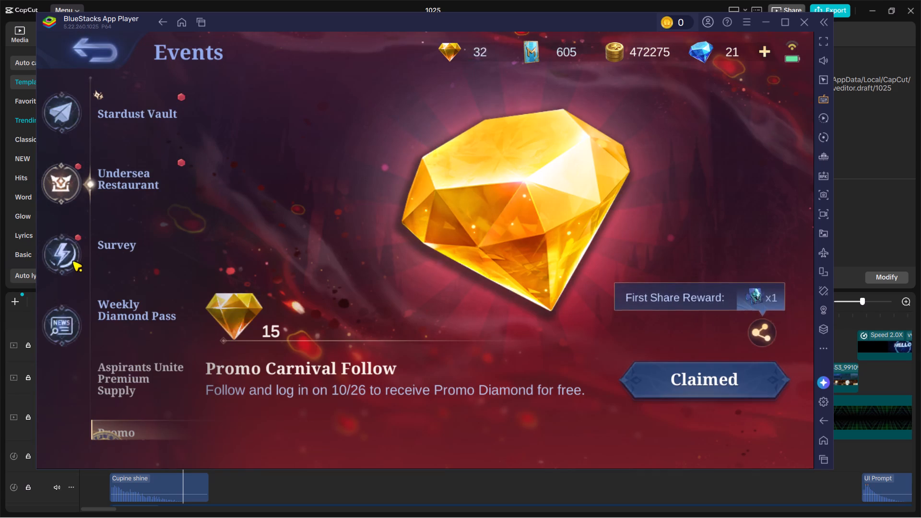
pyautogui.click(752, 401)
pyautogui.click(754, 420)
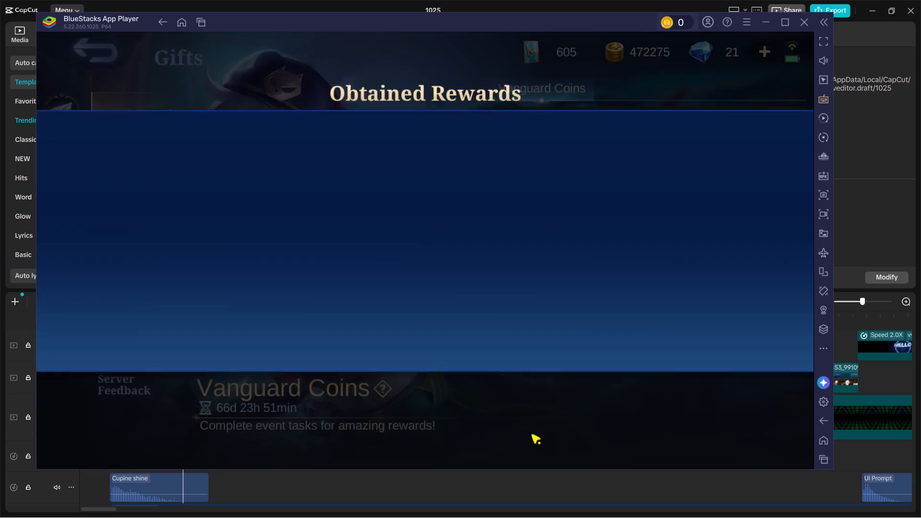
pyautogui.click(377, 425)
# Leave the event pages, minimize BlueStacks to return to the 1025 project in CapCut, and dismiss the shortcut conflict notification.
pyautogui.click(79, 189)
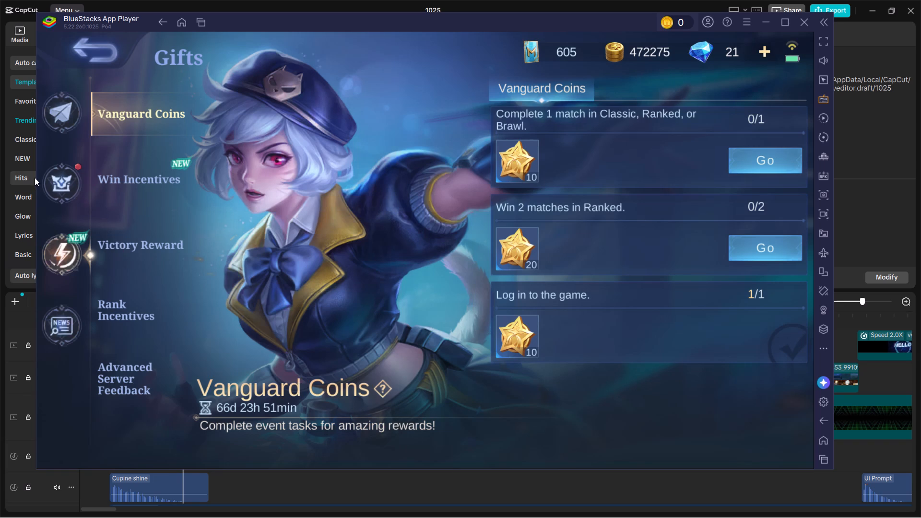
pyautogui.click(68, 122)
pyautogui.click(766, 20)
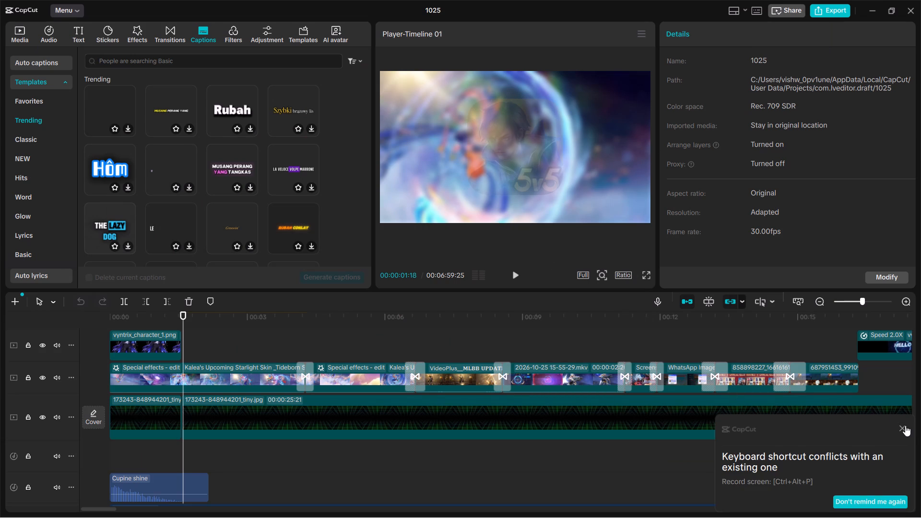
pyautogui.click(905, 425)
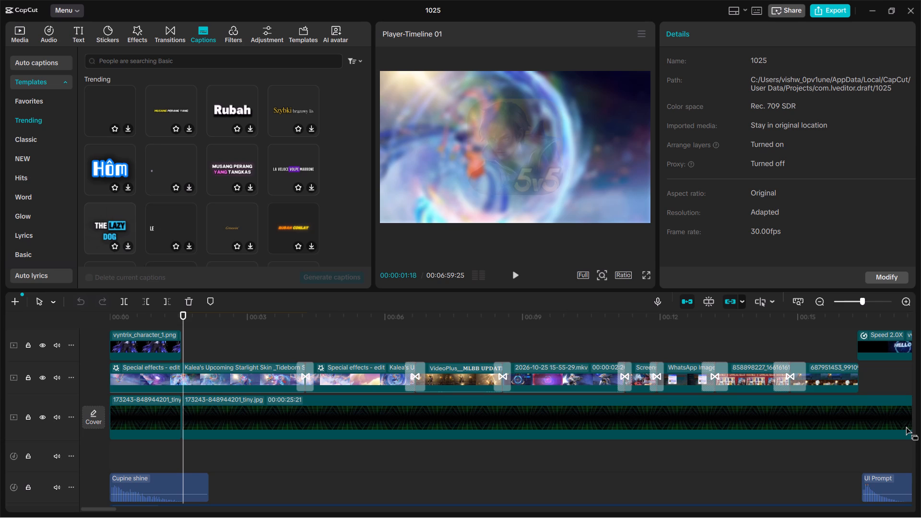
# Preview the orange Trending caption template, then select the white one with a purple word highlight and generate captions with it.
pyautogui.click(277, 214)
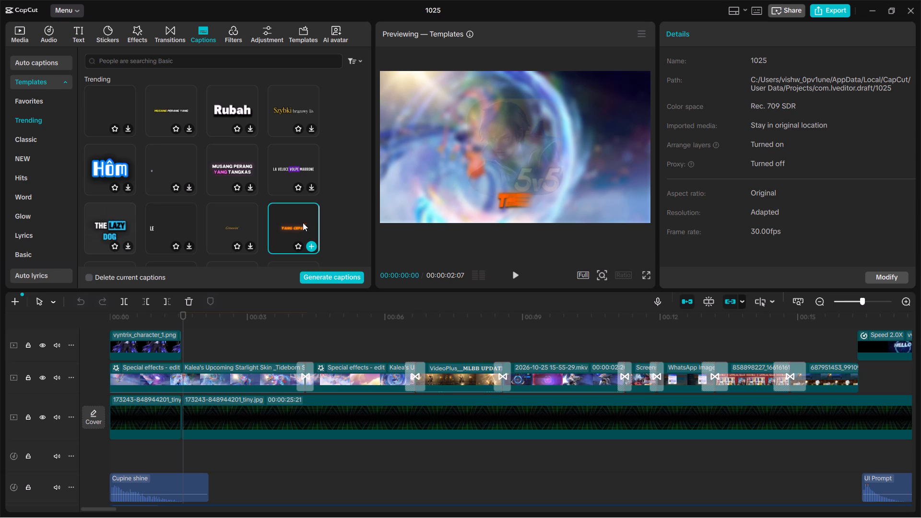
pyautogui.click(298, 229)
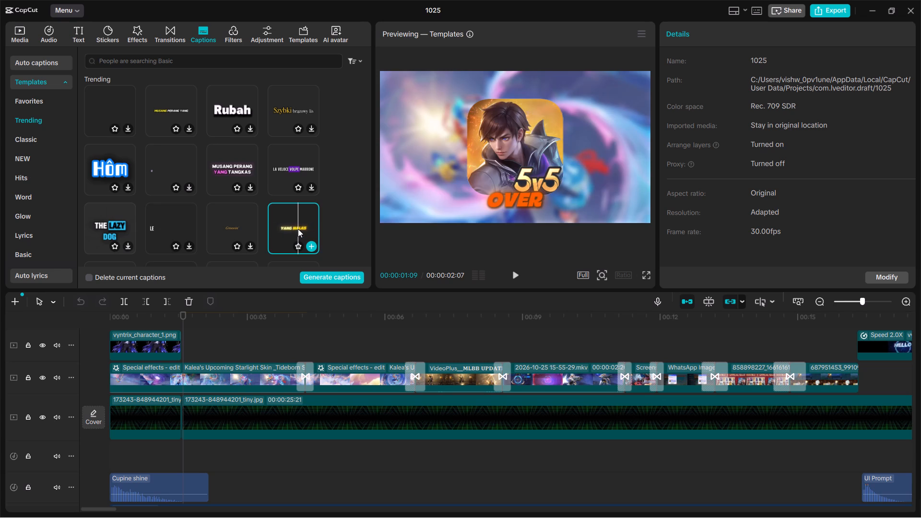
pyautogui.click(298, 229)
pyautogui.click(289, 162)
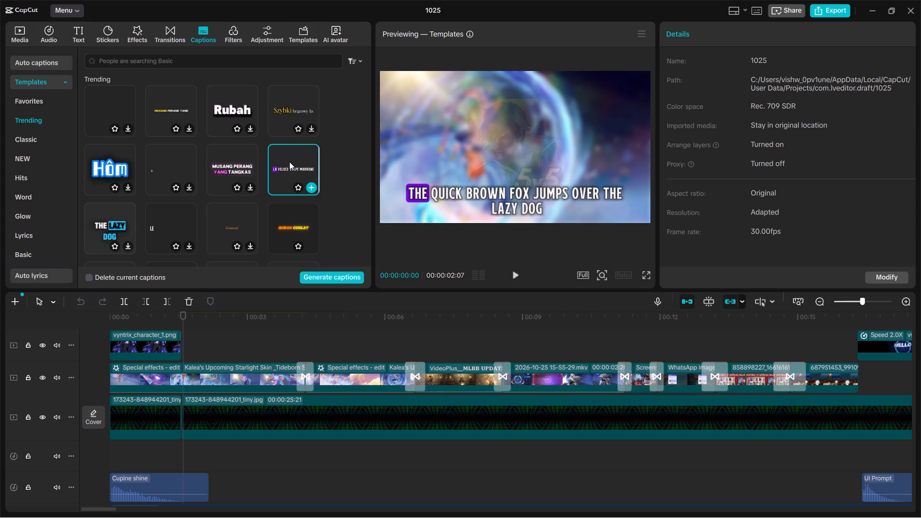
pyautogui.click(320, 281)
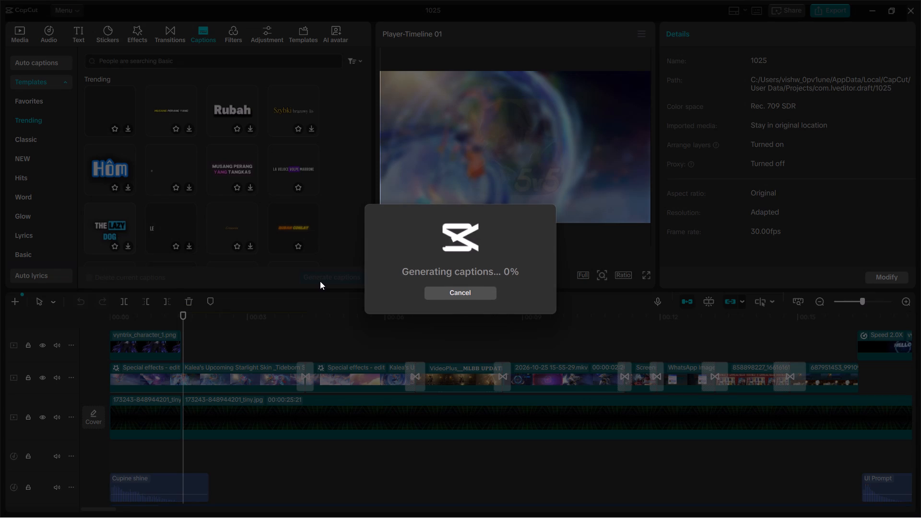
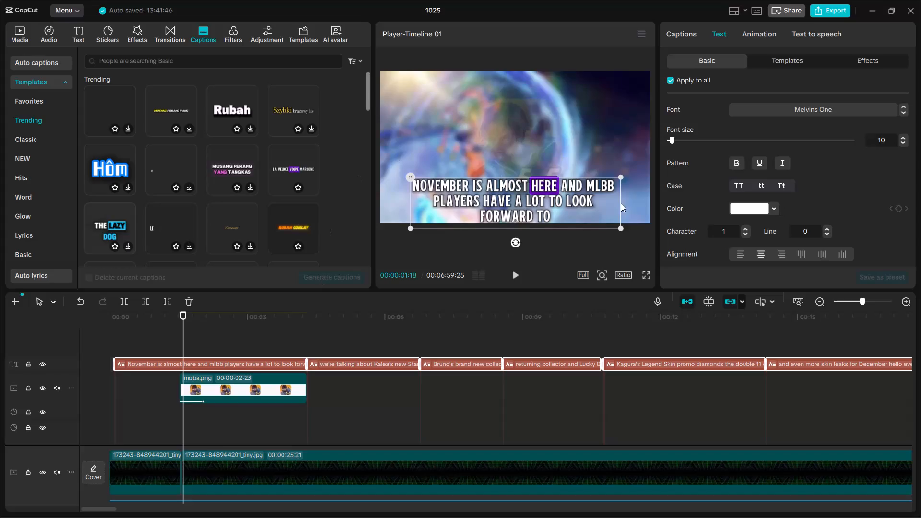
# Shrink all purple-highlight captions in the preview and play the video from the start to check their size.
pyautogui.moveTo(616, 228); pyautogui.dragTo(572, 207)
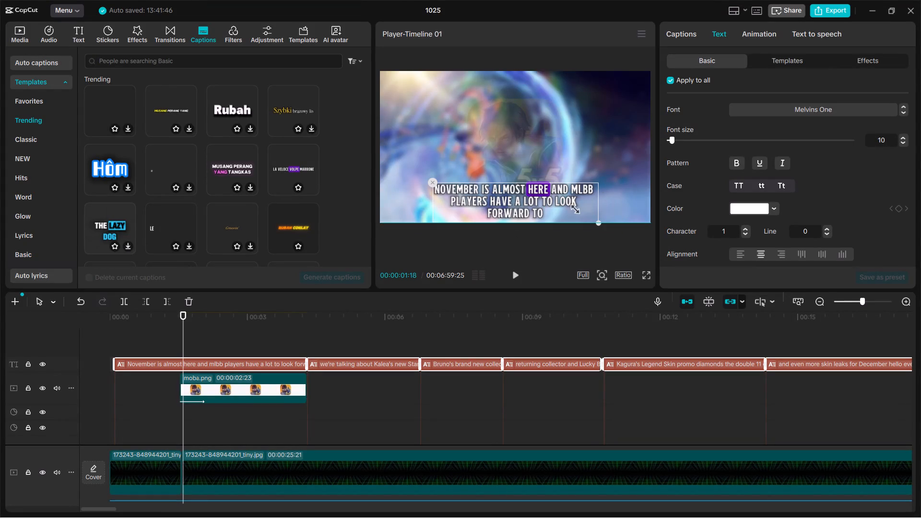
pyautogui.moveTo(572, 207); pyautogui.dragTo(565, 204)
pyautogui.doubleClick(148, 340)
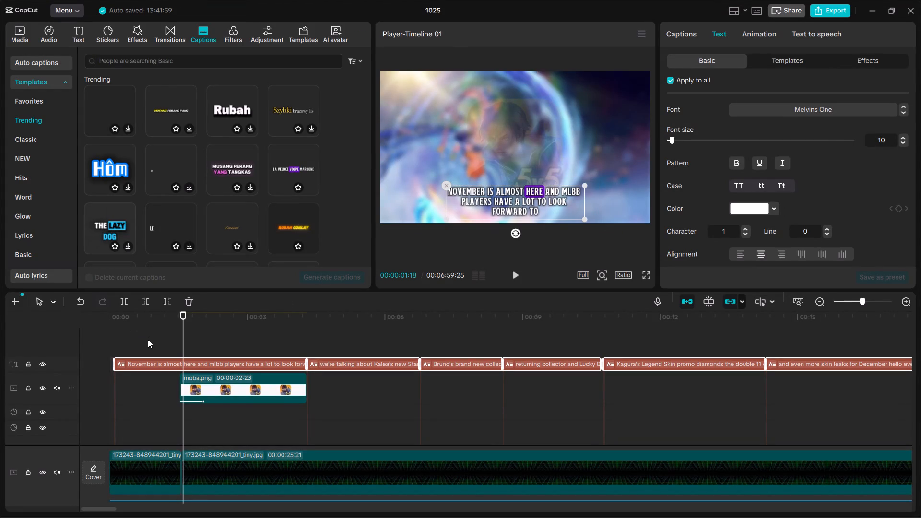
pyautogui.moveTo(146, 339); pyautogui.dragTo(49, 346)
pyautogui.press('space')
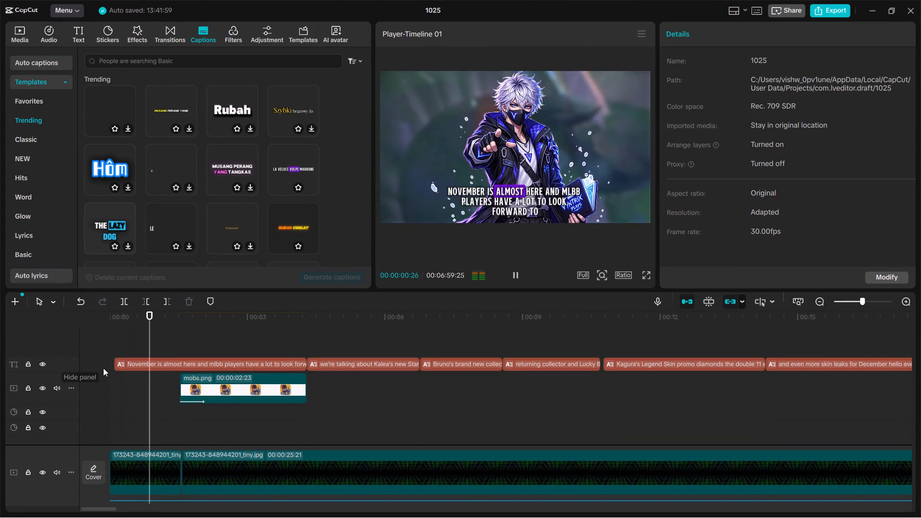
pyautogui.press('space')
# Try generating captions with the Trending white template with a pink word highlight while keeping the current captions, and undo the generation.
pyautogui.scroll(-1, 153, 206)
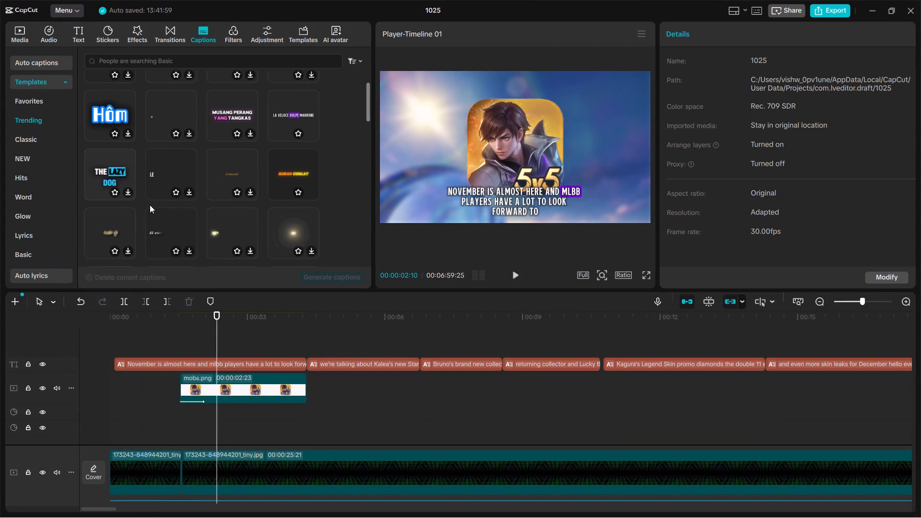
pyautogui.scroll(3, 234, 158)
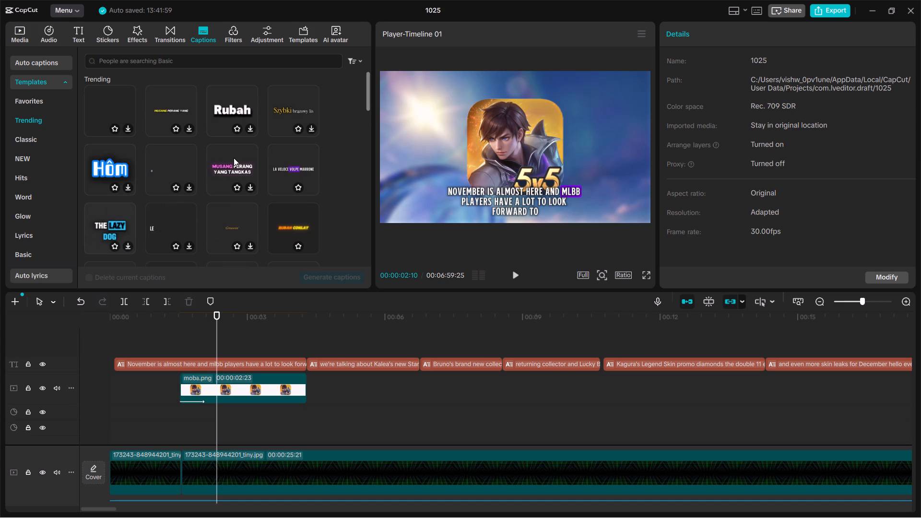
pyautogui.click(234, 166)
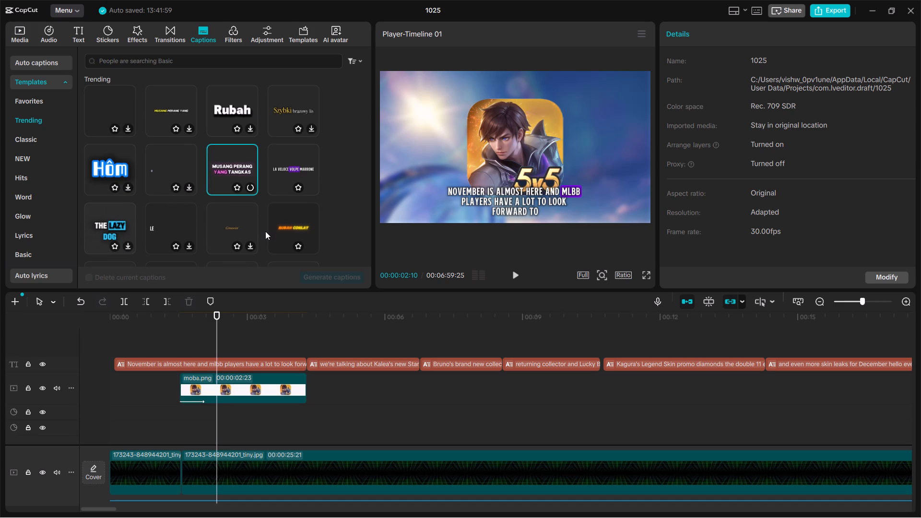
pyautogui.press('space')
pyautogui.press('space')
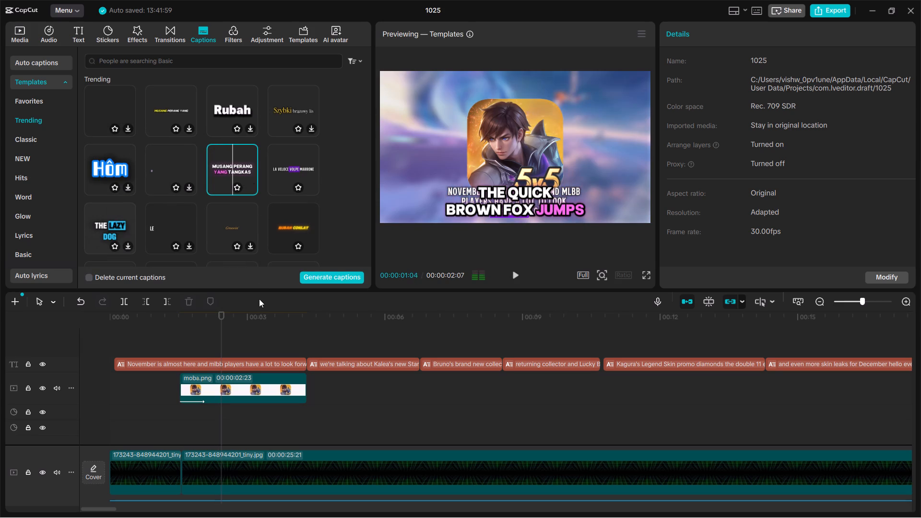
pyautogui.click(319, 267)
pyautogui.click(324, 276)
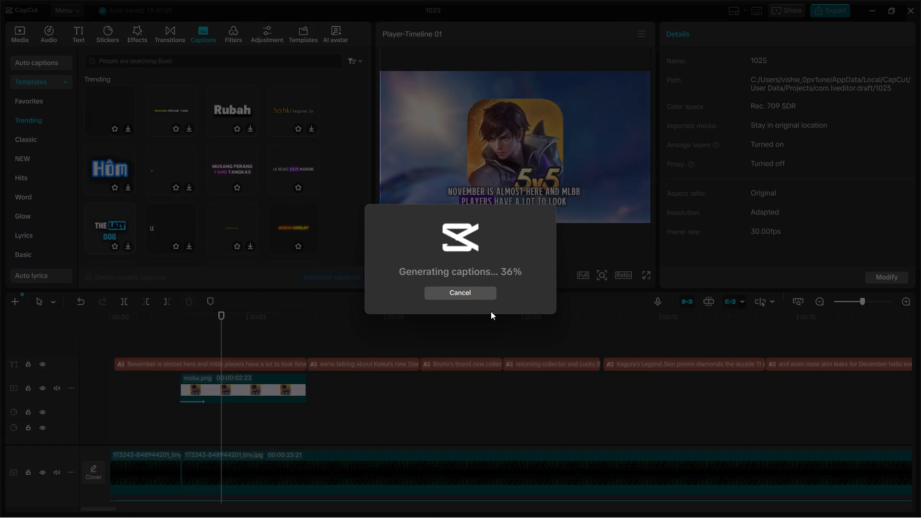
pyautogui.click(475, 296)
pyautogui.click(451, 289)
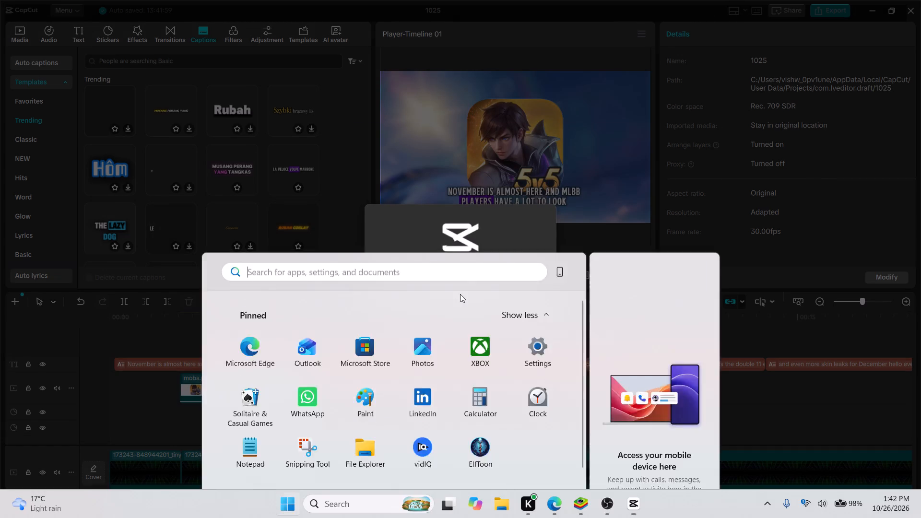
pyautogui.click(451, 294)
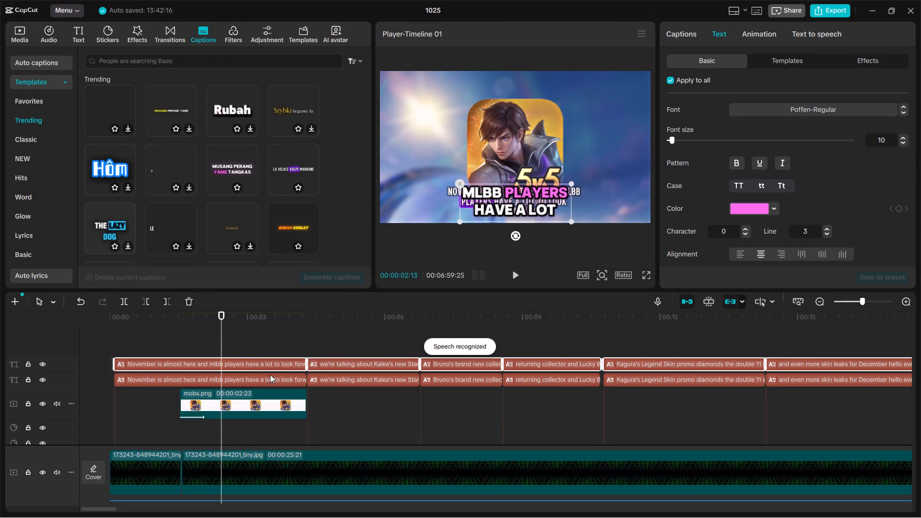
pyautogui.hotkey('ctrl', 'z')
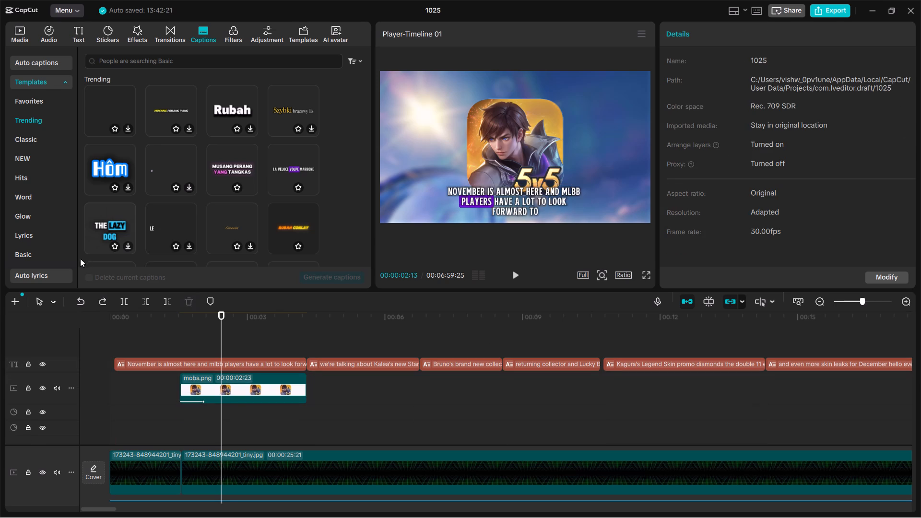
# Generate captions with the white template with a pink word highlight, with Delete current captions enabled.
pyautogui.click(219, 155)
pyautogui.click(87, 277)
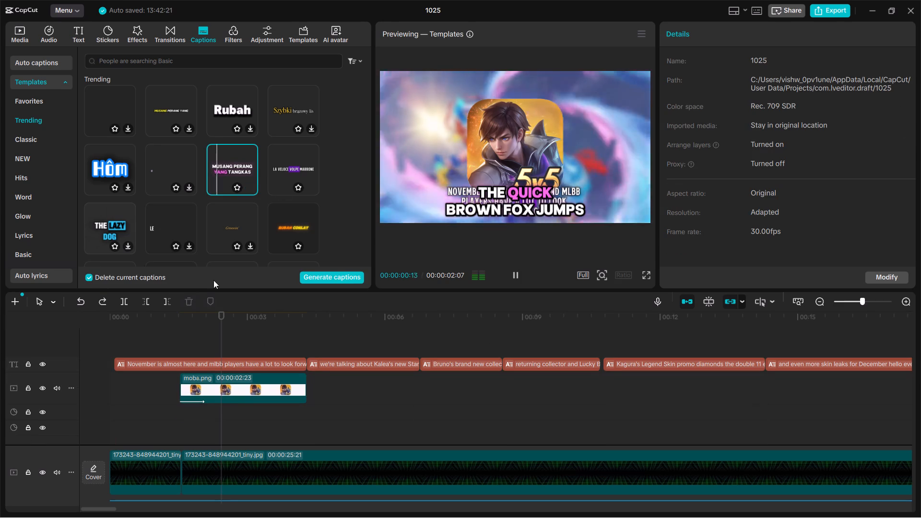
pyautogui.click(300, 281)
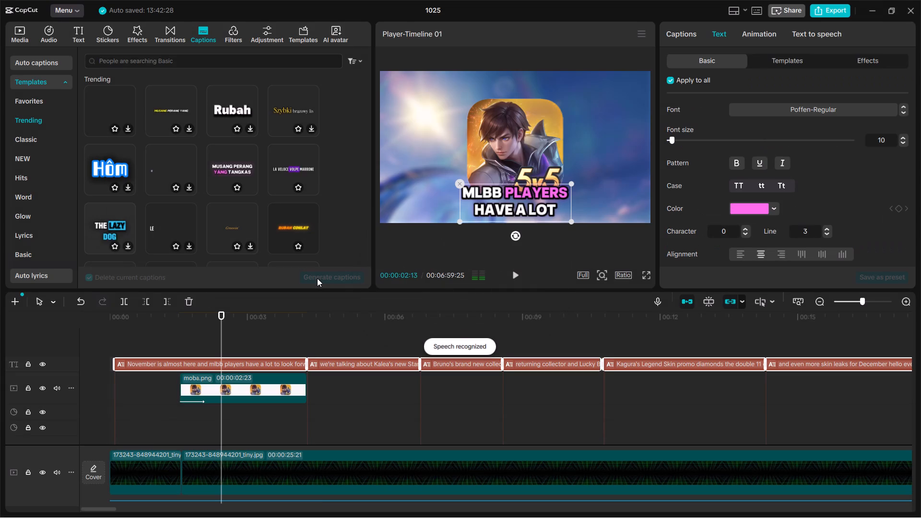
# Shrink all the new pink-highlight captions in the preview and play the video from the start to check them.
pyautogui.moveTo(568, 185); pyautogui.dragTo(553, 199)
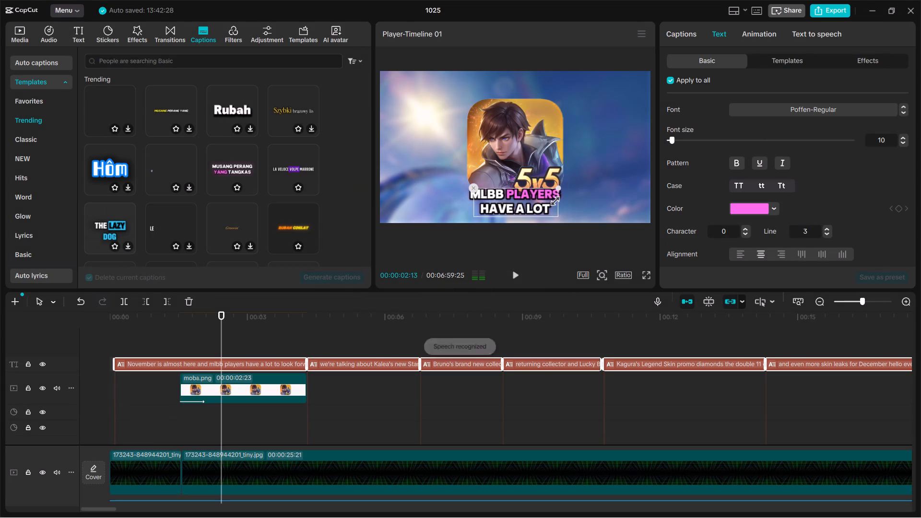
pyautogui.moveTo(553, 199); pyautogui.dragTo(552, 199)
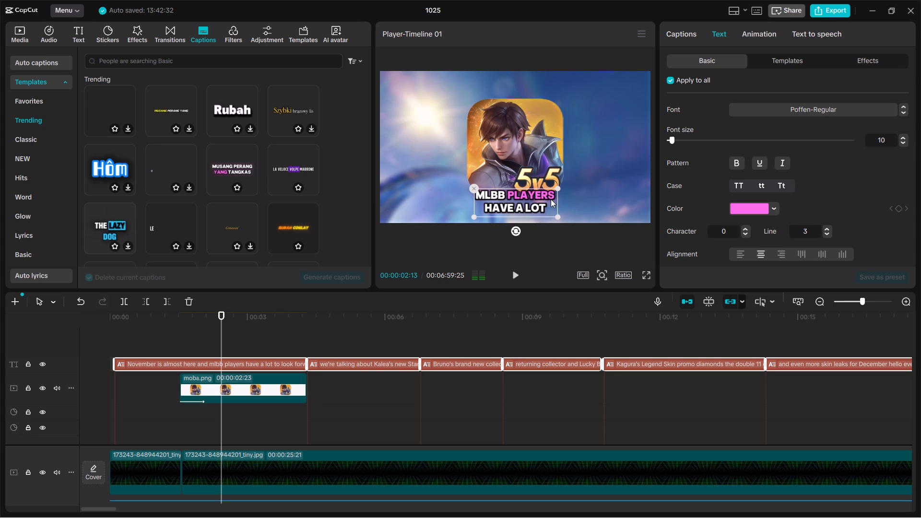
pyautogui.click(119, 332)
pyautogui.moveTo(119, 332); pyautogui.dragTo(63, 347)
pyautogui.press('space')
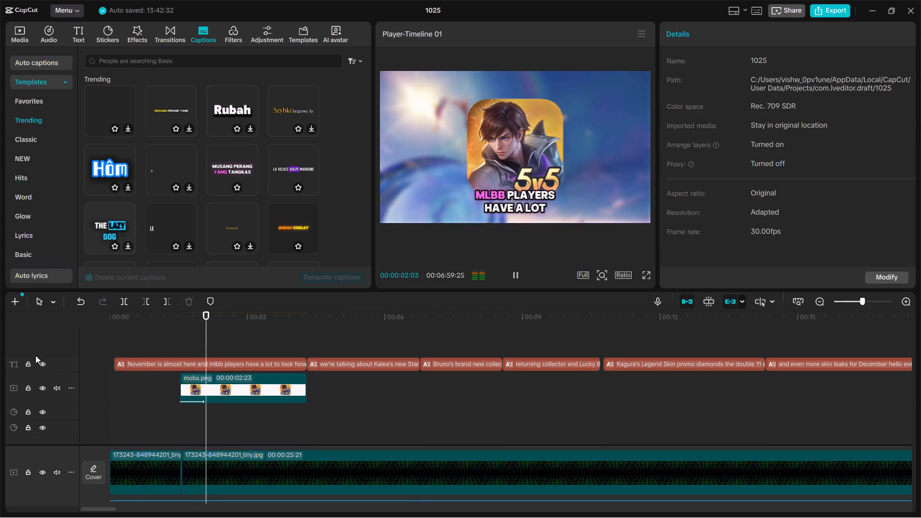
# Search the sound effects for "wave", add the third Wave result at the start of the moba.png clip, and play back that part.
pyautogui.scroll(-3, 180, 318)
pyautogui.click(180, 329)
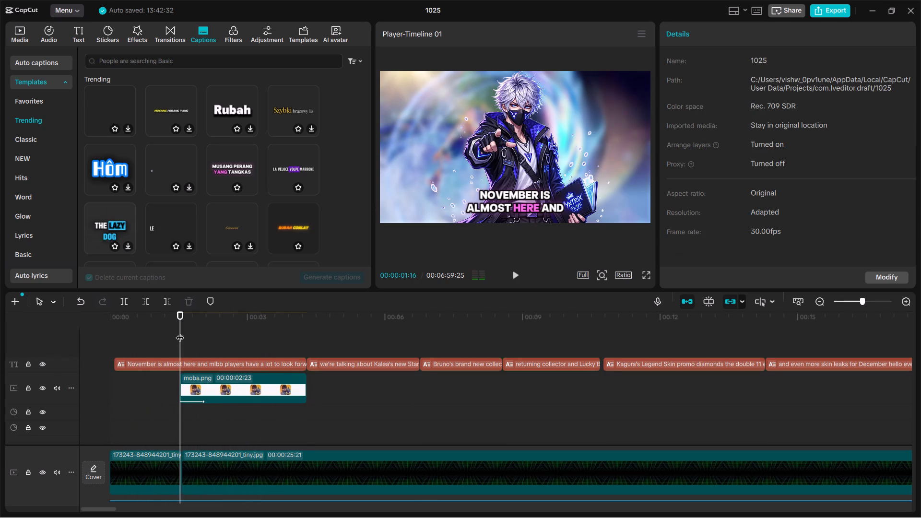
pyautogui.click(180, 331)
pyautogui.click(139, 38)
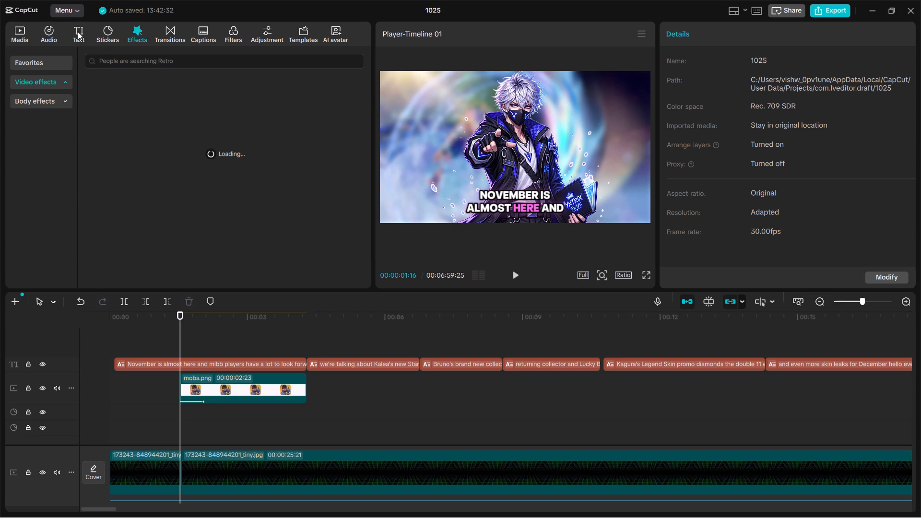
pyautogui.click(49, 27)
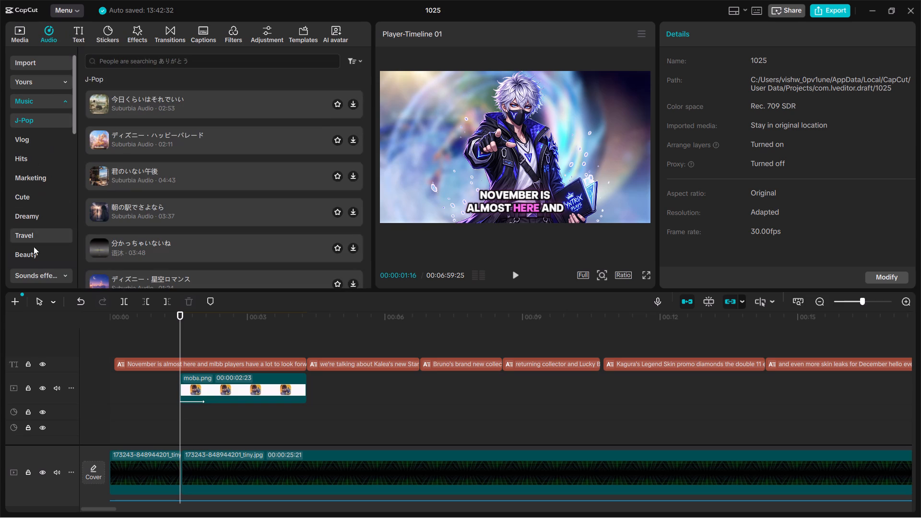
pyautogui.click(39, 271)
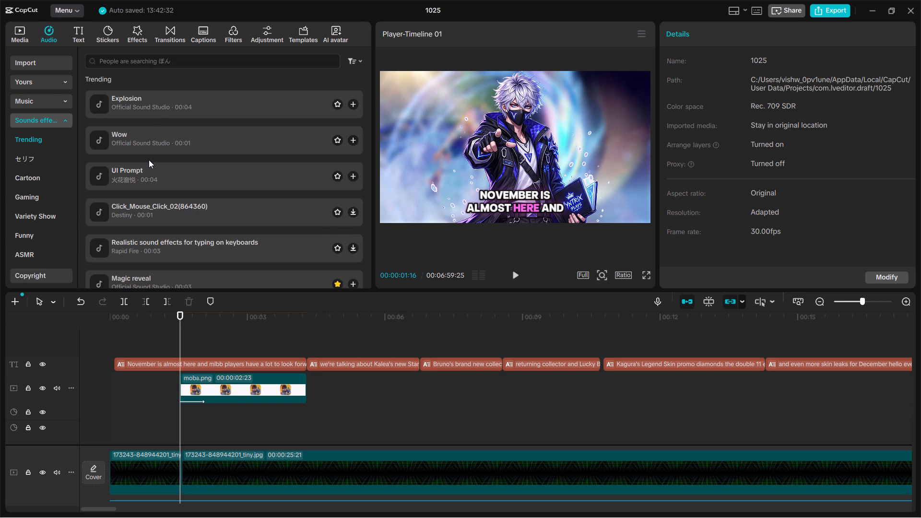
pyautogui.click(129, 64)
pyautogui.write('wave')
pyautogui.press('Return')
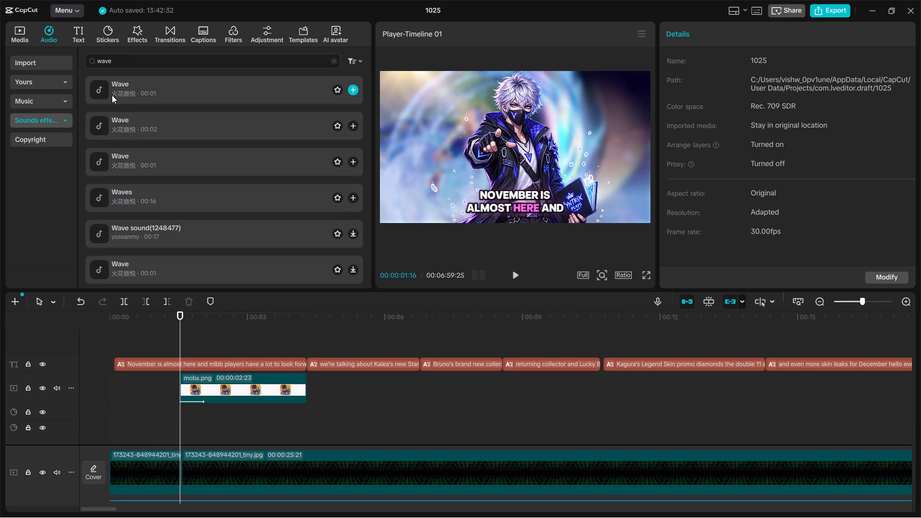
pyautogui.click(135, 150)
pyautogui.moveTo(136, 152); pyautogui.dragTo(178, 338)
pyautogui.press('space')
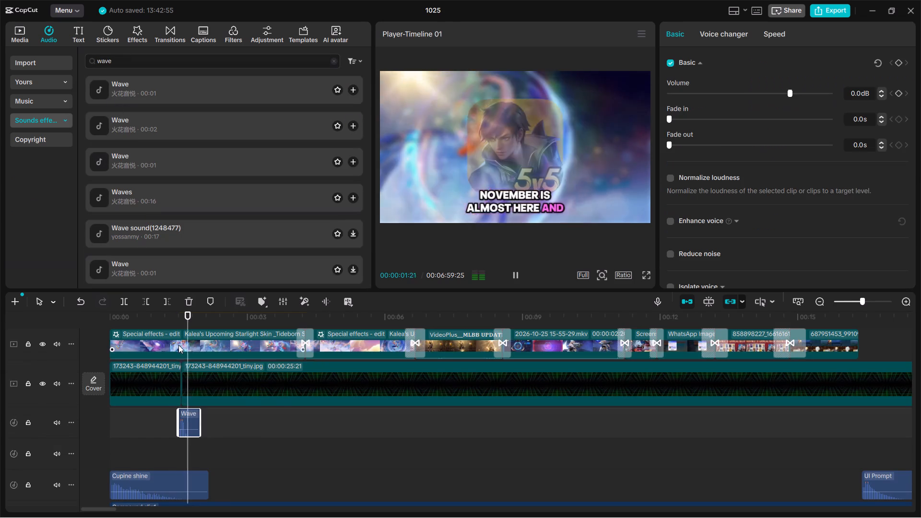
pyautogui.click(175, 417)
pyautogui.press('space')
pyautogui.click(164, 418)
pyautogui.press('space')
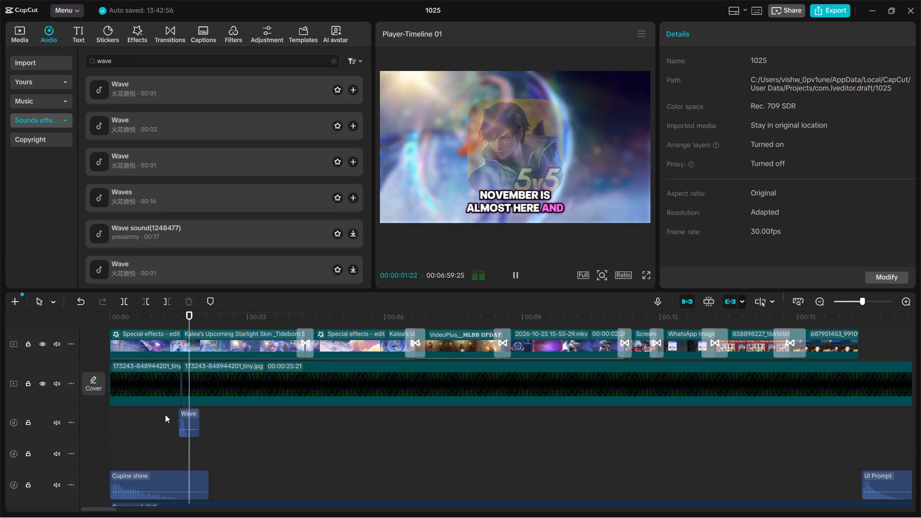
# Correct the first "Vintrix" to "Vyntrix" in the caption that follows "hello everyone".
pyautogui.scroll(5, 419, 407)
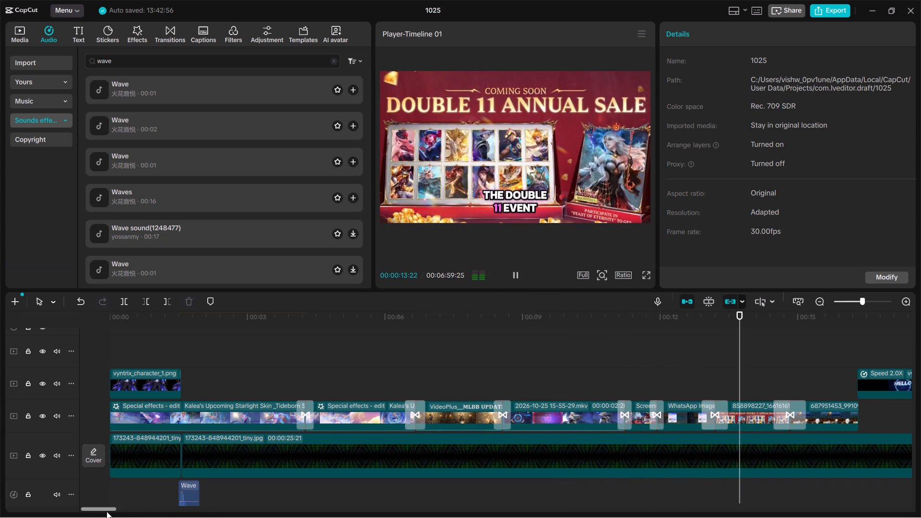
pyautogui.moveTo(106, 511); pyautogui.dragTo(125, 513)
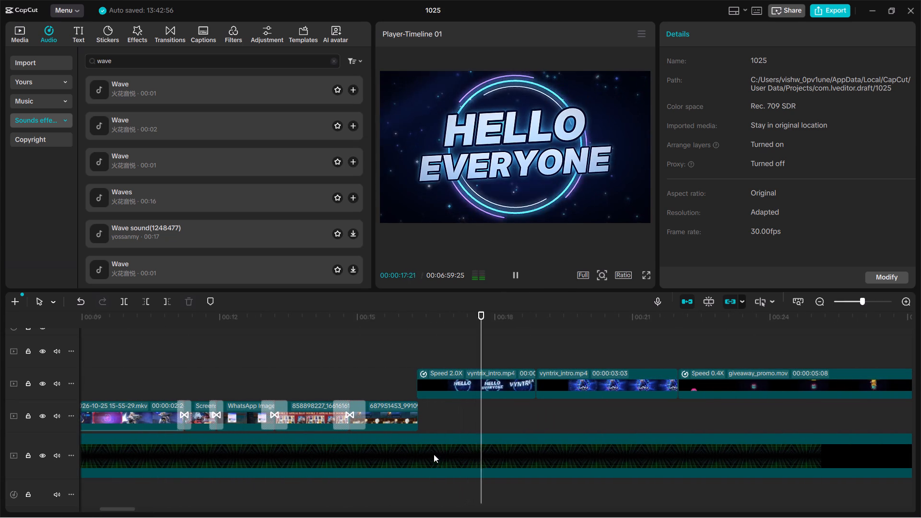
pyautogui.press('space')
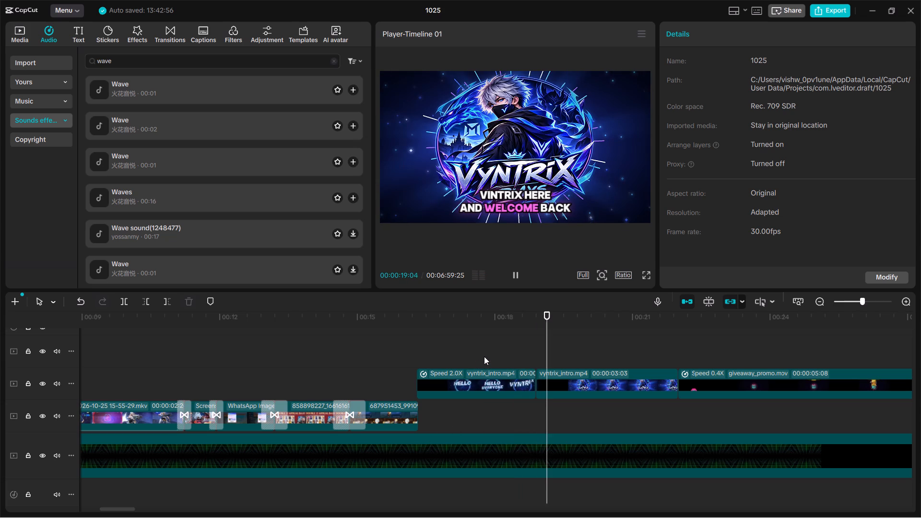
pyautogui.click(484, 354)
pyautogui.click(489, 401)
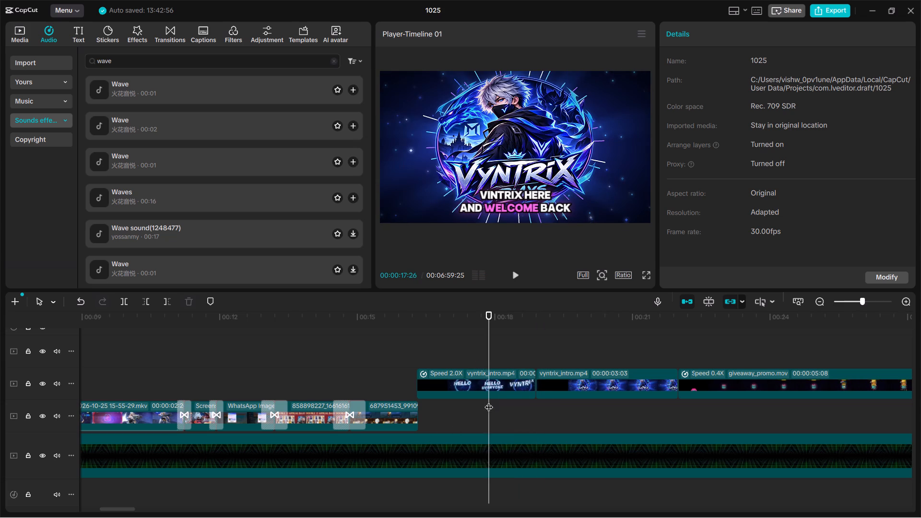
pyautogui.scroll(10, 490, 369)
pyautogui.click(493, 369)
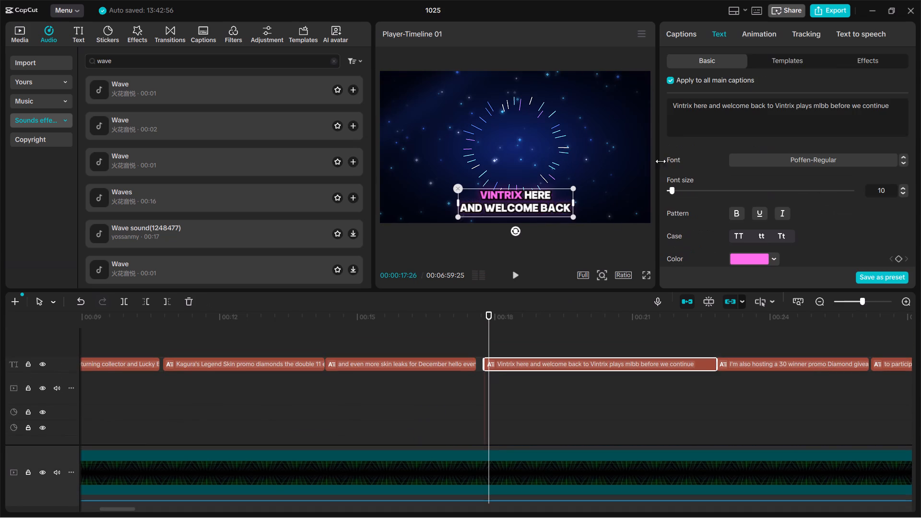
pyautogui.click(679, 101)
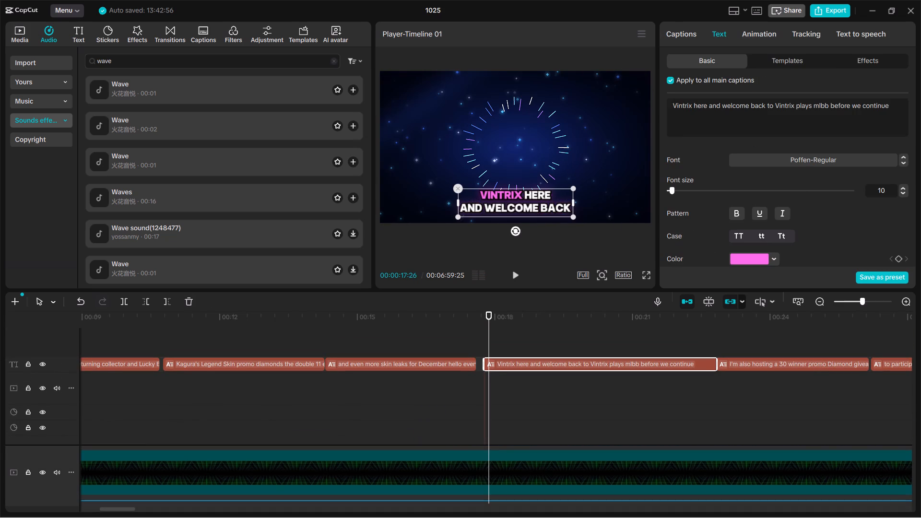
pyautogui.click(679, 106)
pyautogui.press('BackSpace')
pyautogui.press('y')
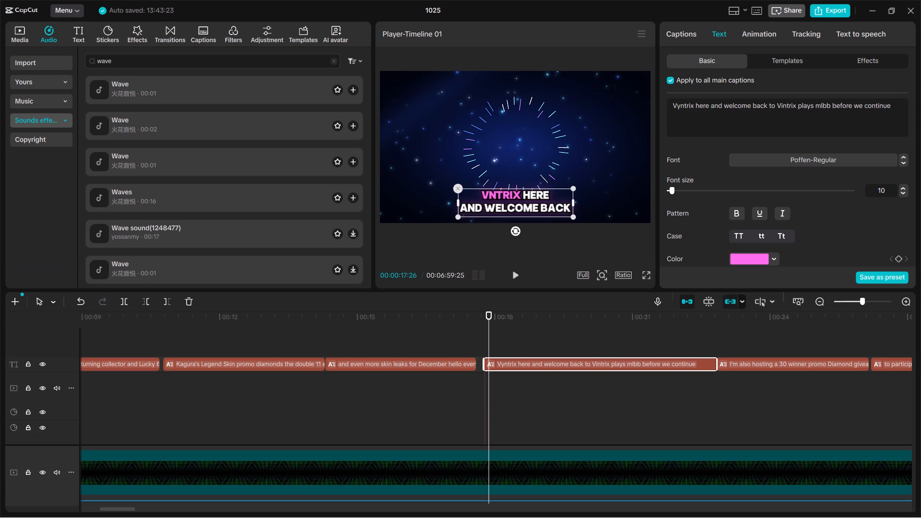
# Replay from the "hello everyone" caption and correct the remaining "Vintrix" to "Vyntrix" in the caption "Vyntrix here and welcome back".
pyautogui.click(462, 343)
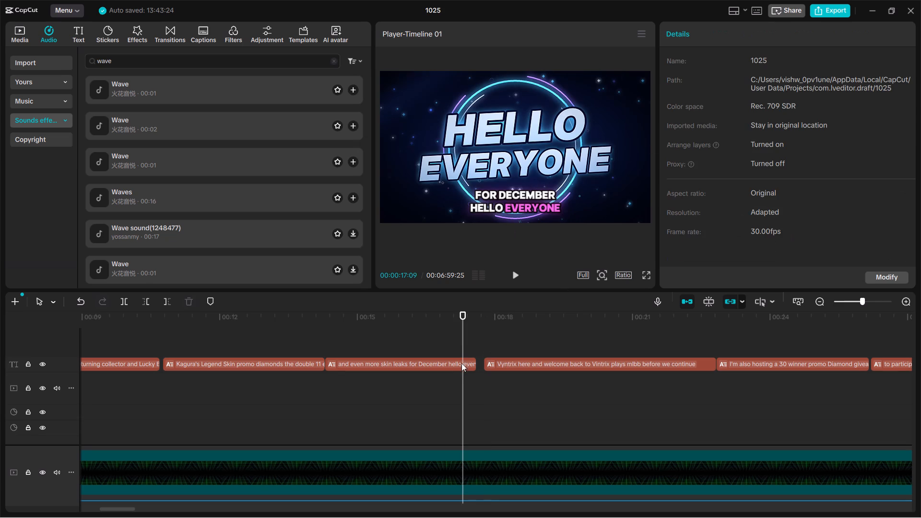
pyautogui.click(460, 368)
pyautogui.press('space')
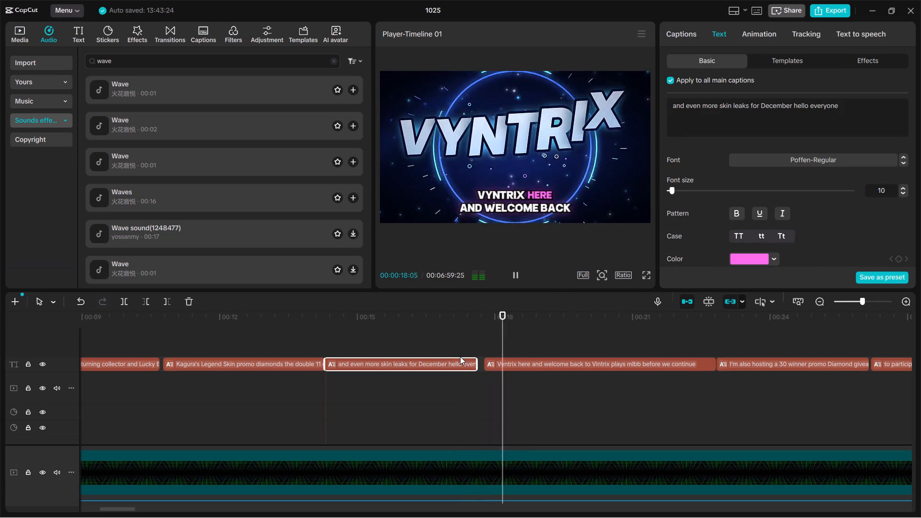
pyautogui.press('space')
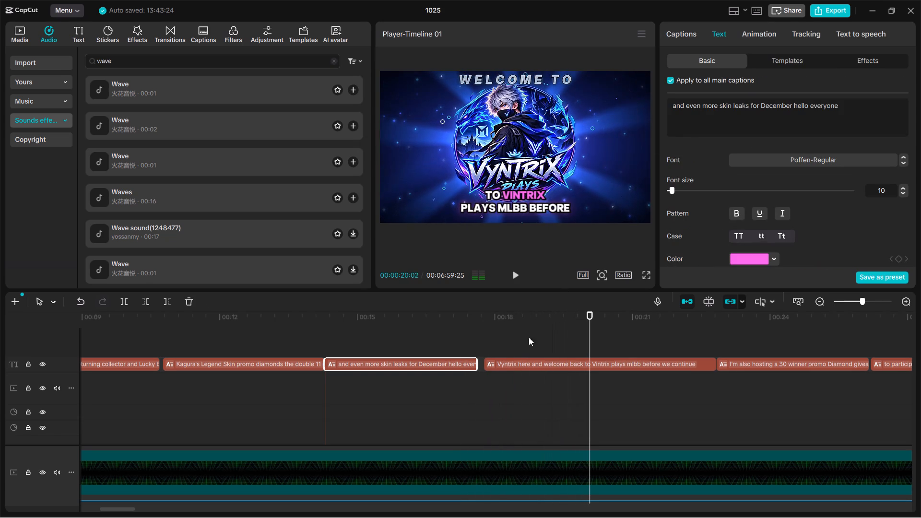
pyautogui.click(612, 365)
pyautogui.click(784, 110)
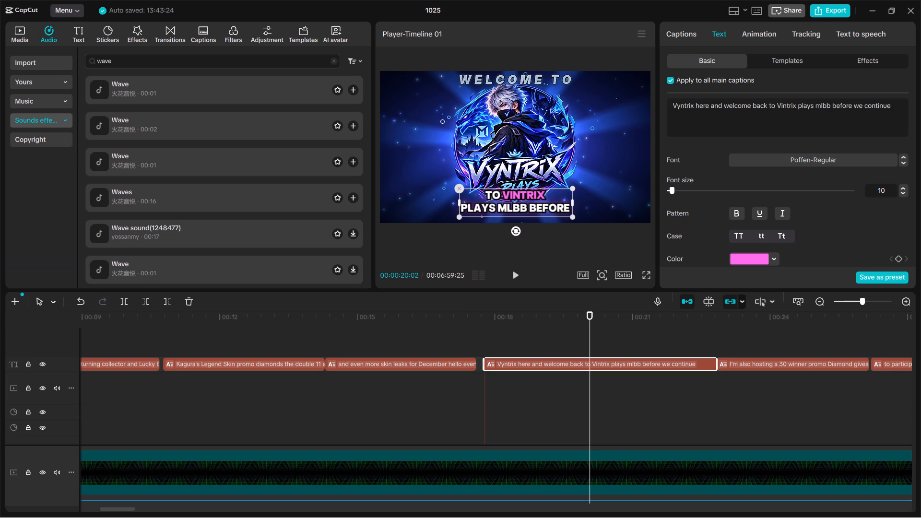
pyautogui.click(783, 109)
pyautogui.press('BackSpace')
pyautogui.press('y')
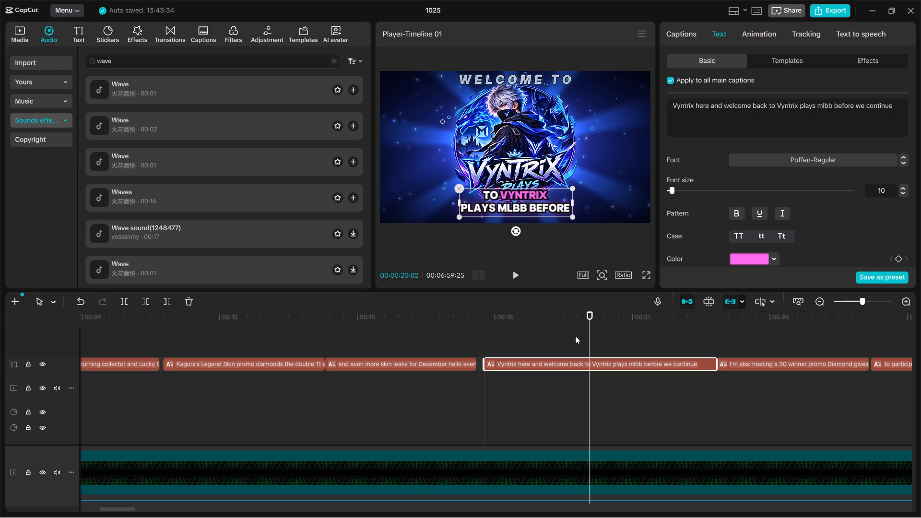
# Play back the channel intro section to check the corrected "Vyntrix" caption against the on-screen intro text.
pyautogui.click(575, 336)
pyautogui.press('space')
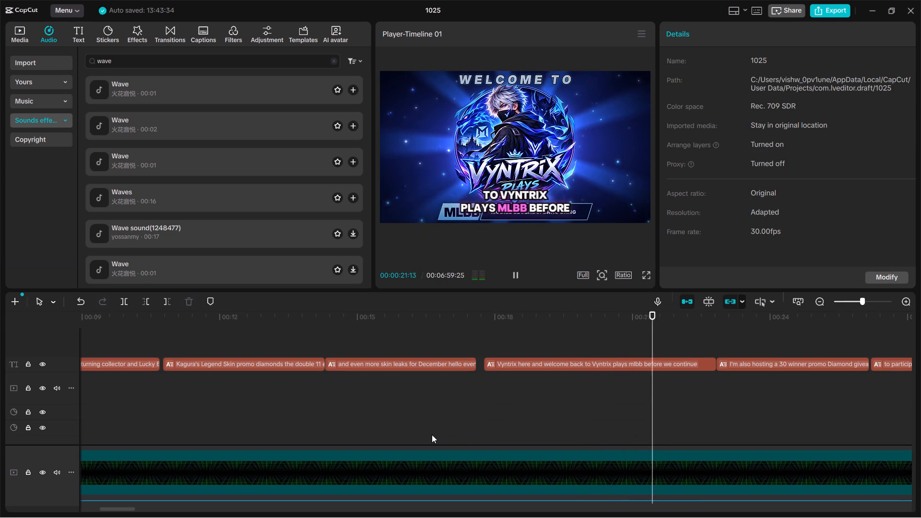
pyautogui.click(626, 352)
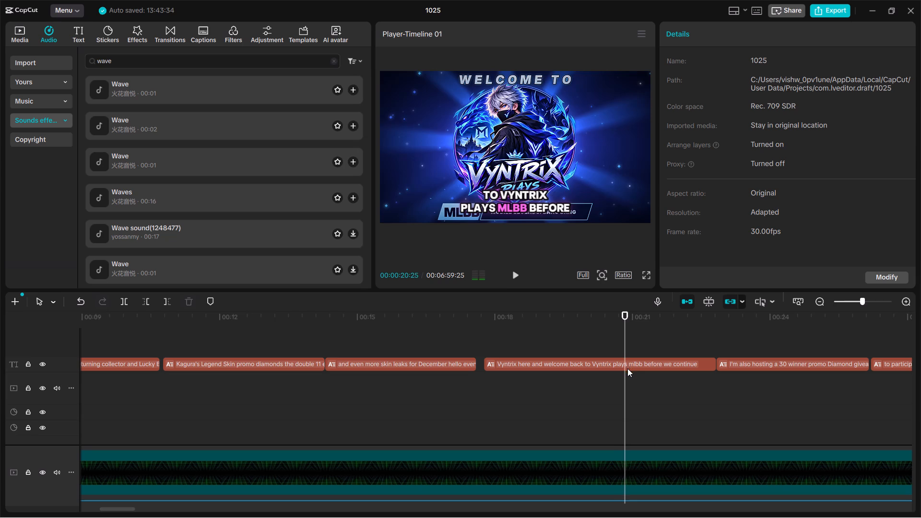
pyautogui.press('space')
pyautogui.press('space')
pyautogui.press('space')
pyautogui.press('space')
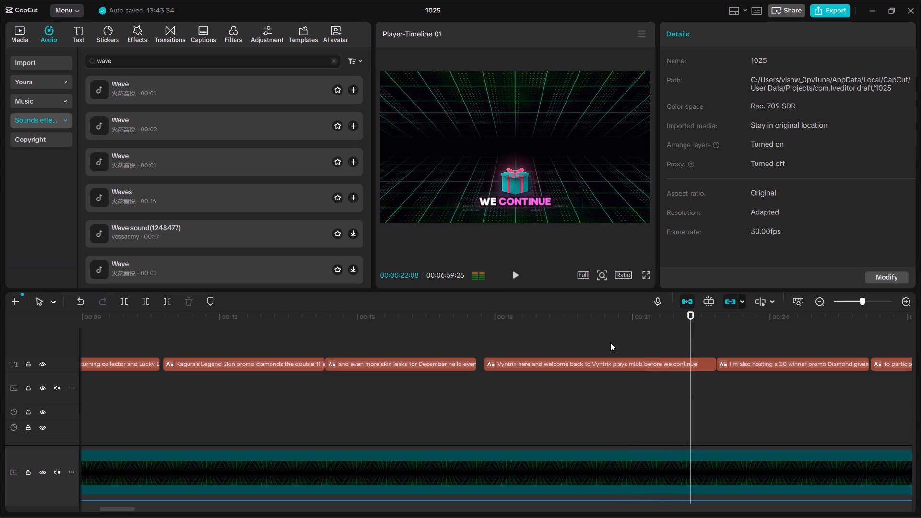
pyautogui.click(531, 336)
pyautogui.press('space')
pyautogui.click(518, 338)
pyautogui.press('space')
# Delete the two captions "Vyntrix here and welcome back" and "I'm also hosting a 30 winner promo" together.
pyautogui.moveTo(524, 338); pyautogui.dragTo(640, 361)
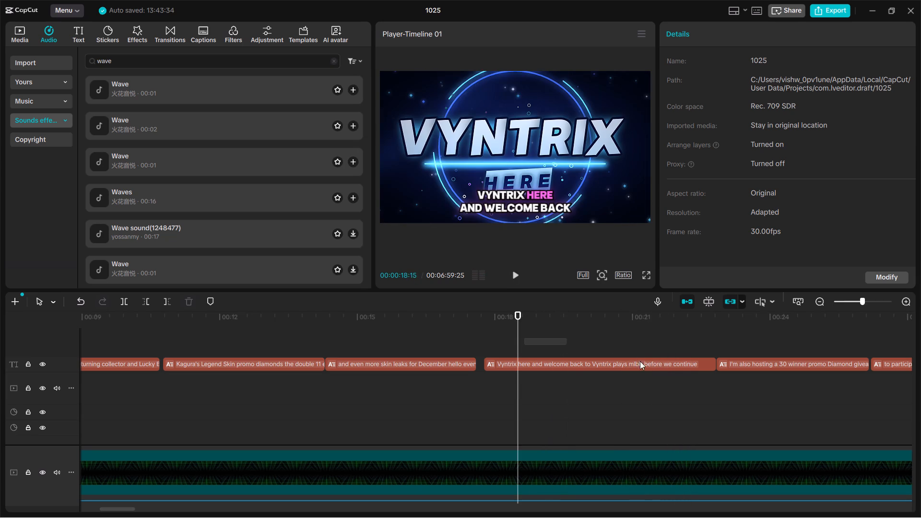
pyautogui.moveTo(640, 361); pyautogui.dragTo(769, 366)
pyautogui.press('Delete')
# Play back from the channel intro through the giveaway, WhatsApp promo, Kalea skin and collection event clips, reviewing the captions, stickers and footage.
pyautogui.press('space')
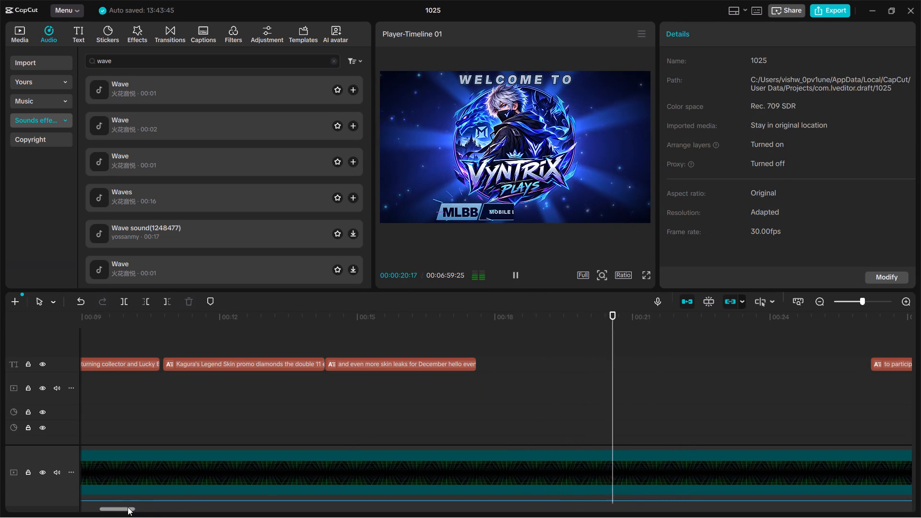
pyautogui.moveTo(128, 507); pyautogui.dragTo(155, 515)
pyautogui.scroll(3, 179, 486)
pyautogui.scroll(-2, 246, 469)
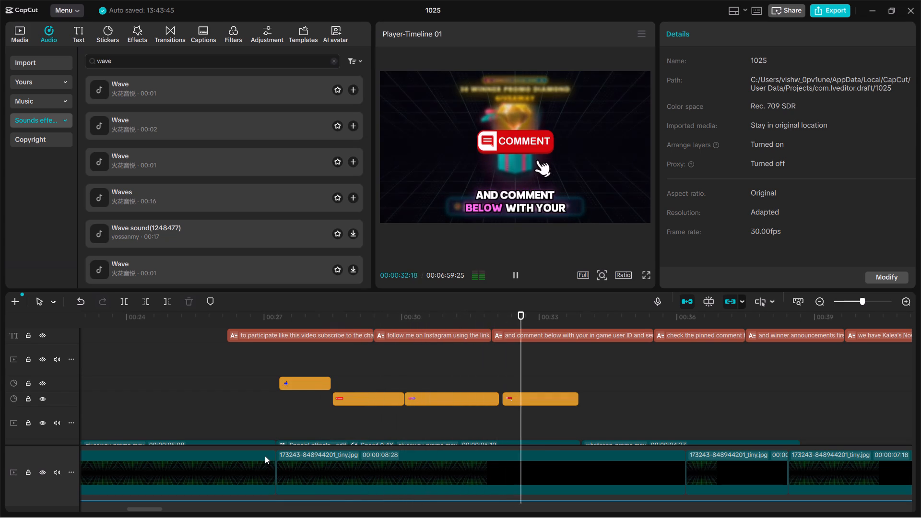
pyautogui.scroll(-3, 581, 433)
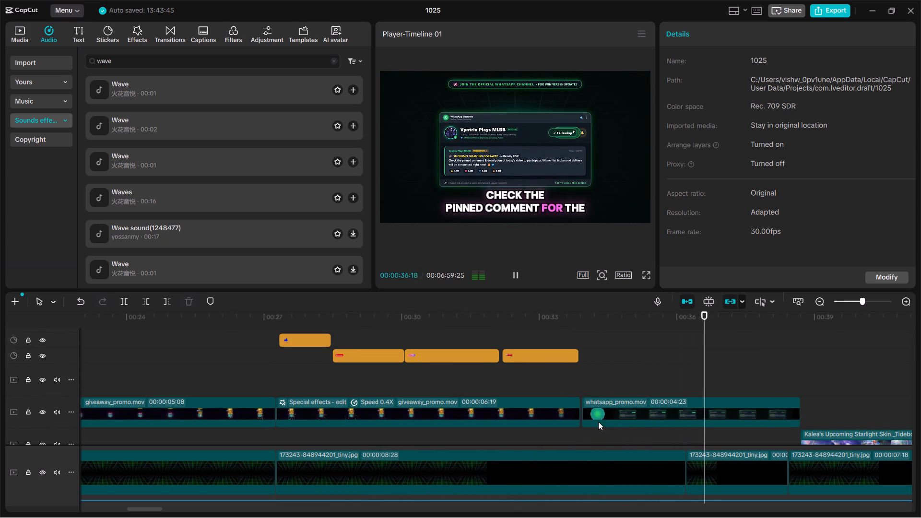
pyautogui.moveTo(142, 509); pyautogui.dragTo(149, 513)
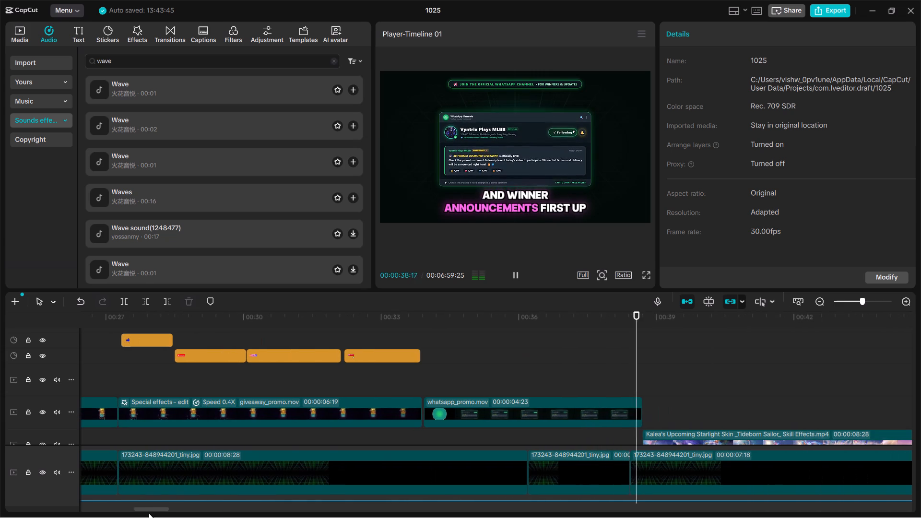
pyautogui.scroll(-5, 545, 445)
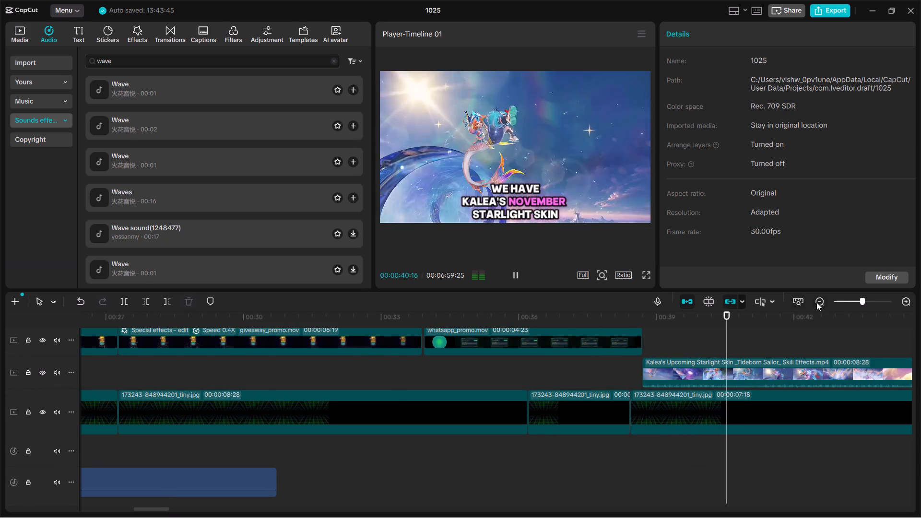
pyautogui.click(821, 302)
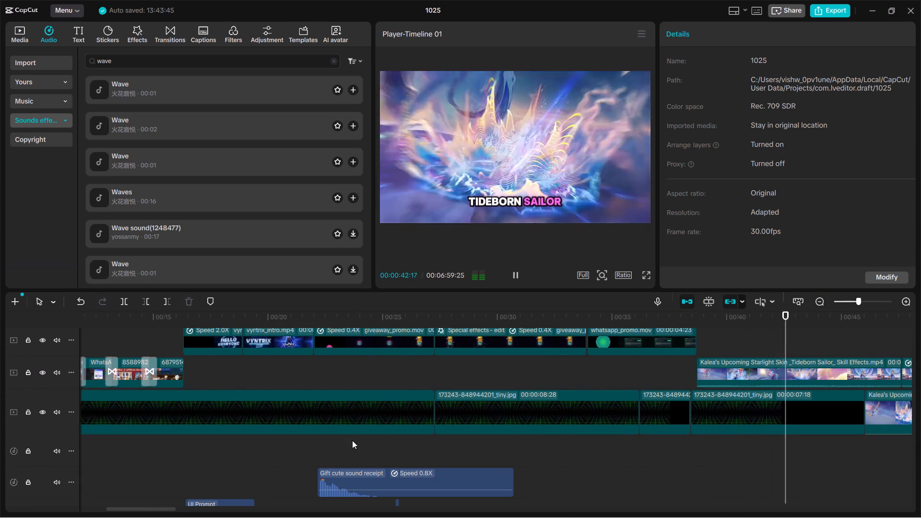
pyautogui.moveTo(163, 508); pyautogui.dragTo(187, 513)
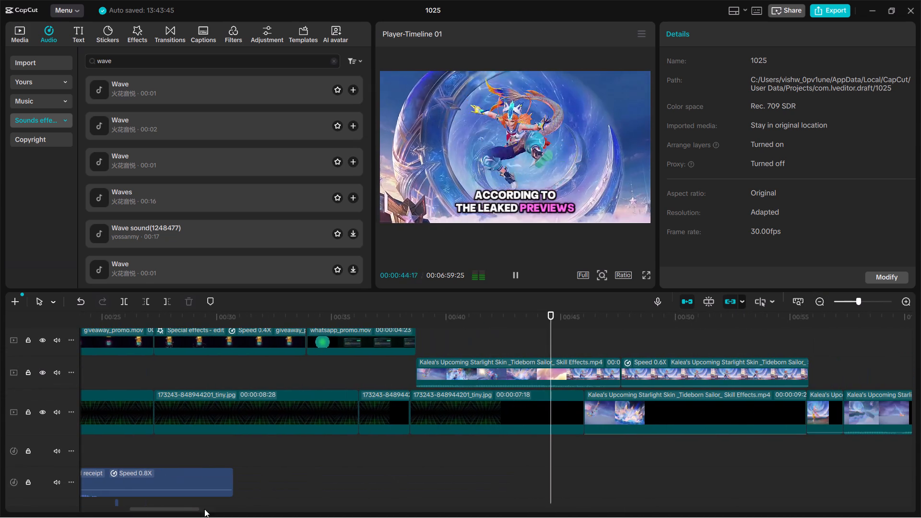
pyautogui.click(819, 299)
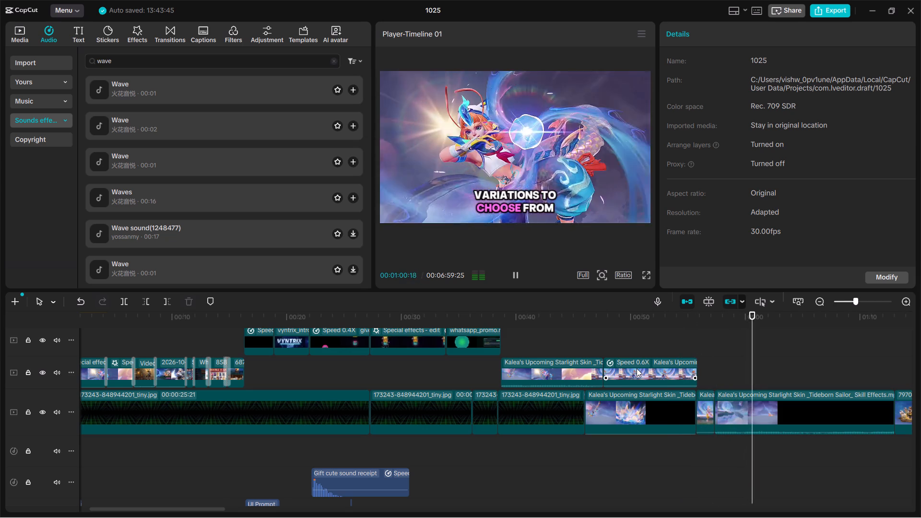
pyautogui.moveTo(186, 508); pyautogui.dragTo(197, 508)
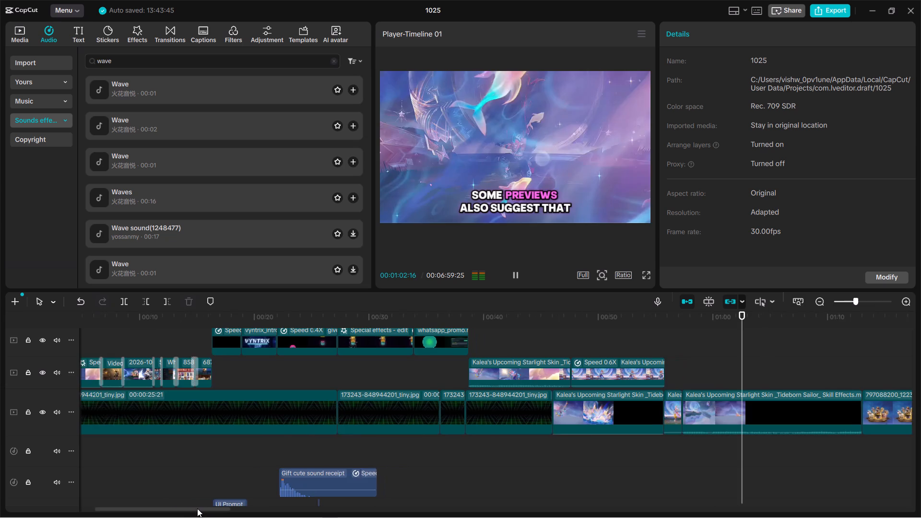
pyautogui.moveTo(197, 508); pyautogui.dragTo(200, 509)
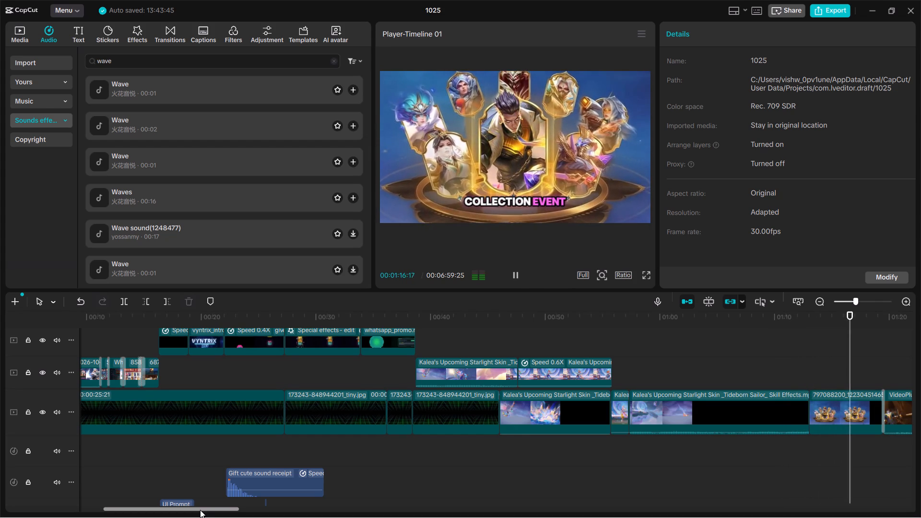
pyautogui.moveTo(201, 512); pyautogui.dragTo(226, 514)
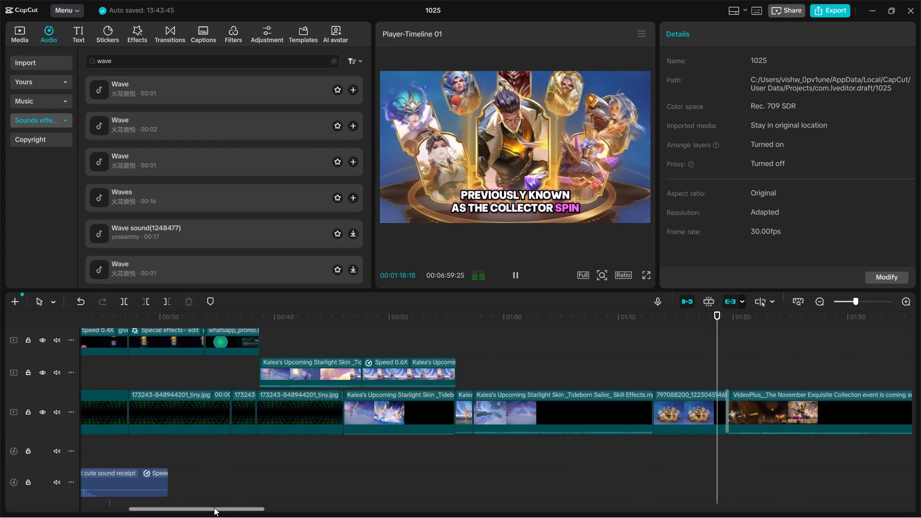
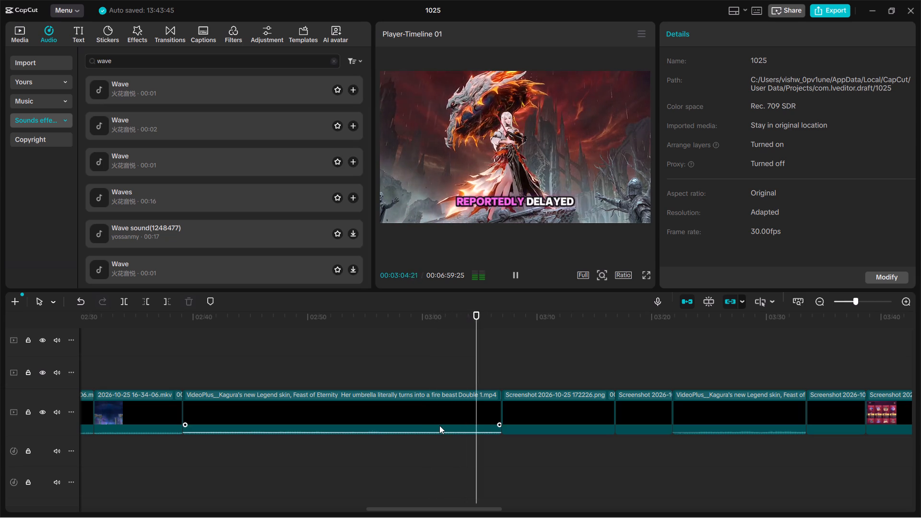
# Continue reviewing the video up to the "Premium supply phase is reported" caption and pause there.
pyautogui.scroll(-3, 439, 425)
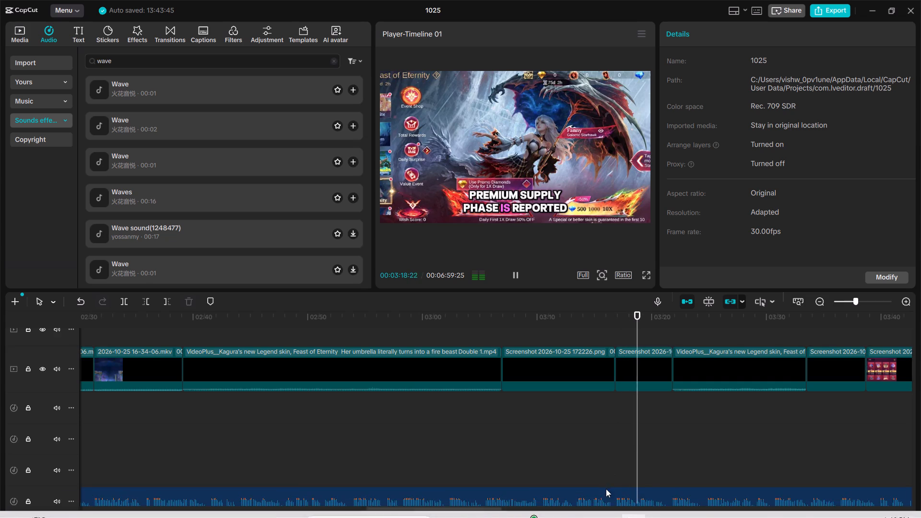
pyautogui.press('space')
pyautogui.click(511, 497)
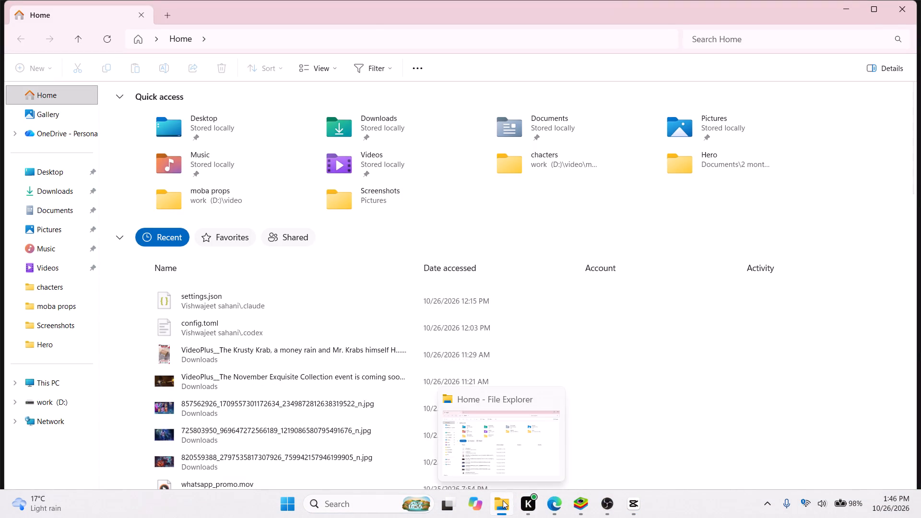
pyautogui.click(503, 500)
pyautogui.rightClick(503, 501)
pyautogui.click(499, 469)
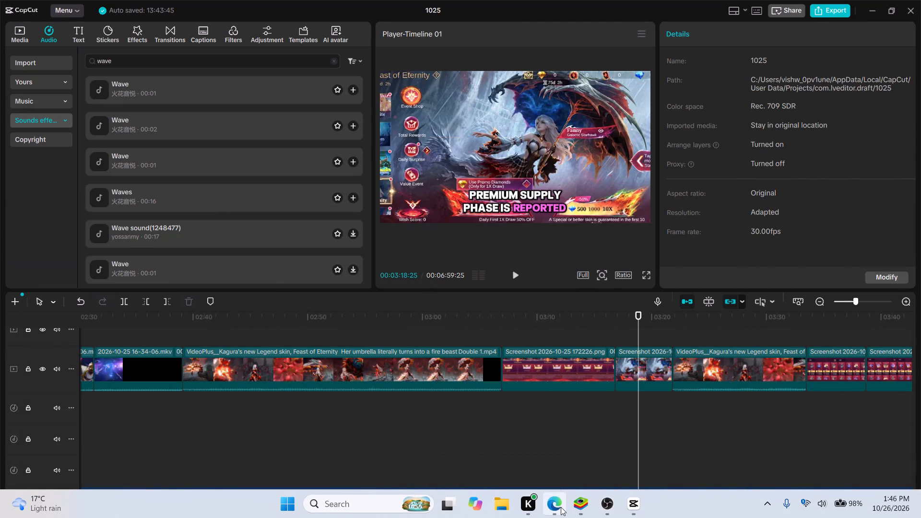
# Switch to Microsoft Edge and search Facebook for "kagura legenad skin tag".
pyautogui.click(560, 509)
pyautogui.click(572, 31)
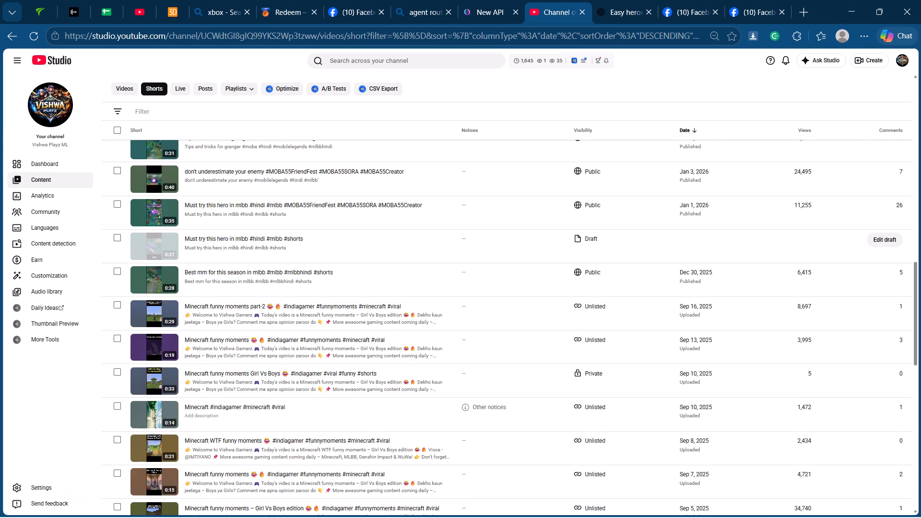
pyautogui.click(633, 0)
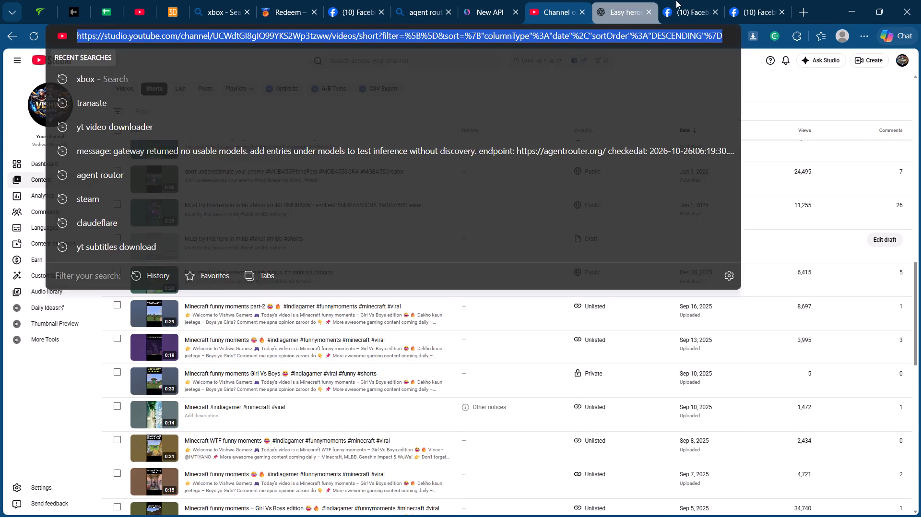
pyautogui.click(676, 0)
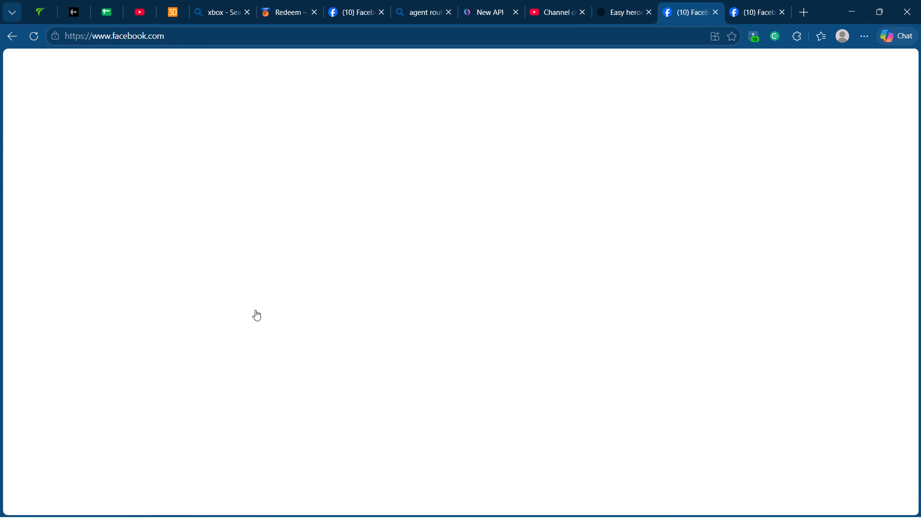
pyautogui.click(120, 64)
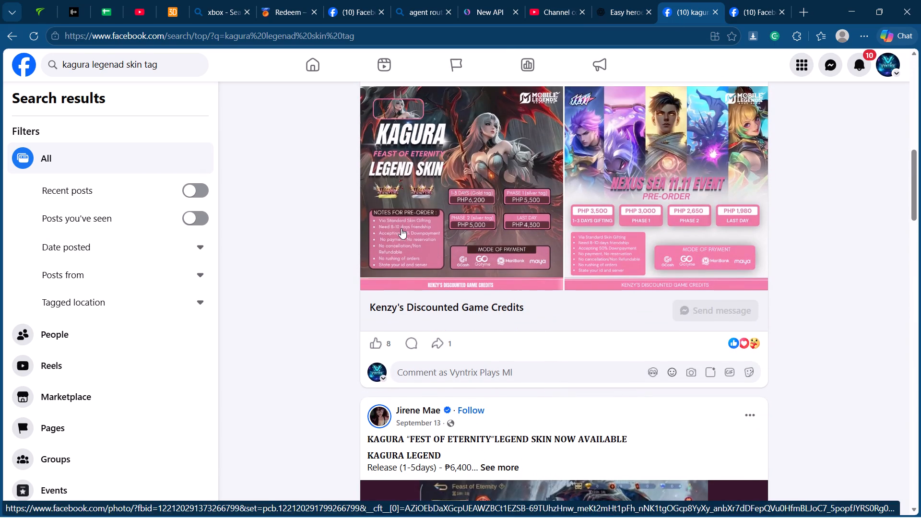
# Browse the Facebook results for Kagura legend skin tag references and view PIXIE GAME MLBB's Legend Deadly 7 Sins tag picture.
pyautogui.scroll(-4, 400, 235)
pyautogui.scroll(-7, 540, 268)
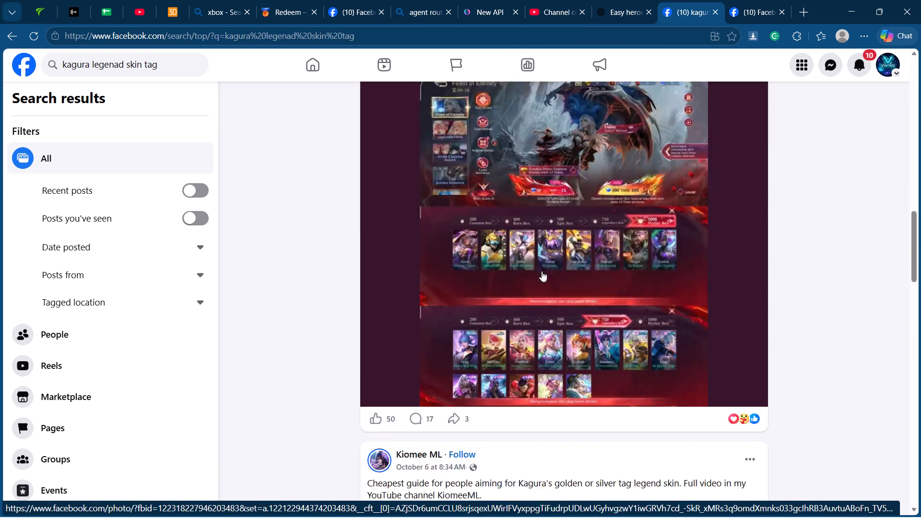
pyautogui.scroll(-6, 541, 270)
pyautogui.scroll(6, 536, 271)
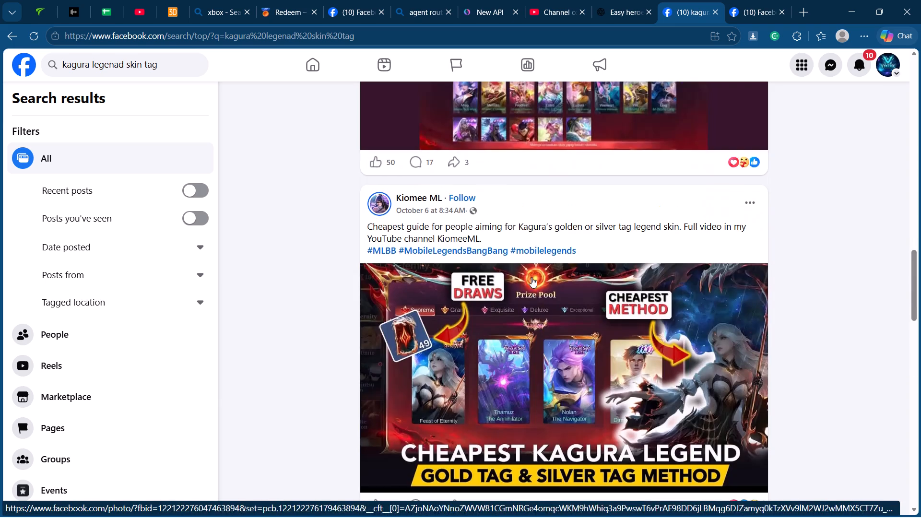
pyautogui.scroll(-17, 511, 292)
pyautogui.scroll(-4, 507, 296)
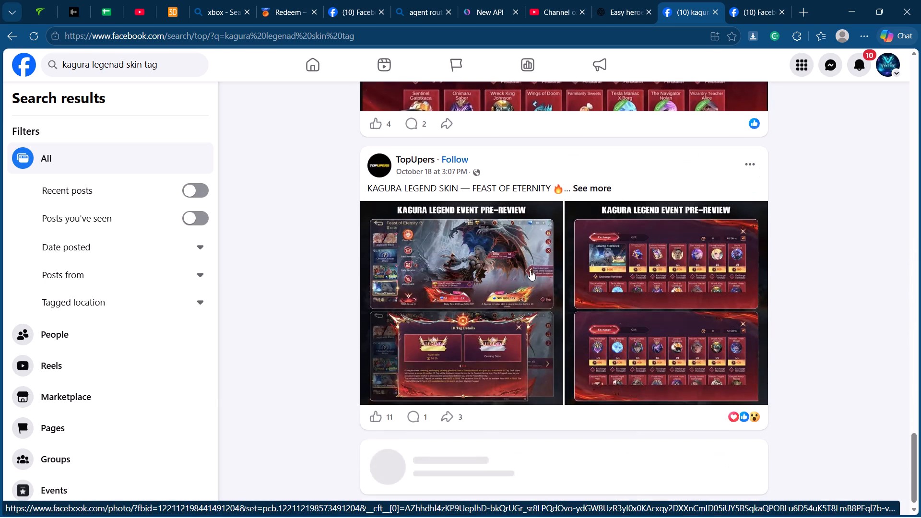
pyautogui.scroll(-12, 543, 278)
pyautogui.scroll(-6, 474, 260)
pyautogui.scroll(-5, 567, 292)
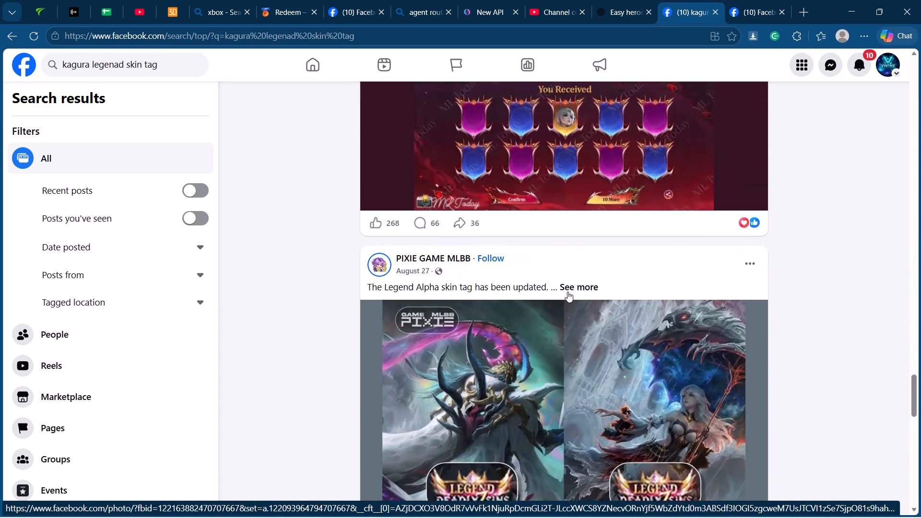
pyautogui.scroll(-2, 567, 294)
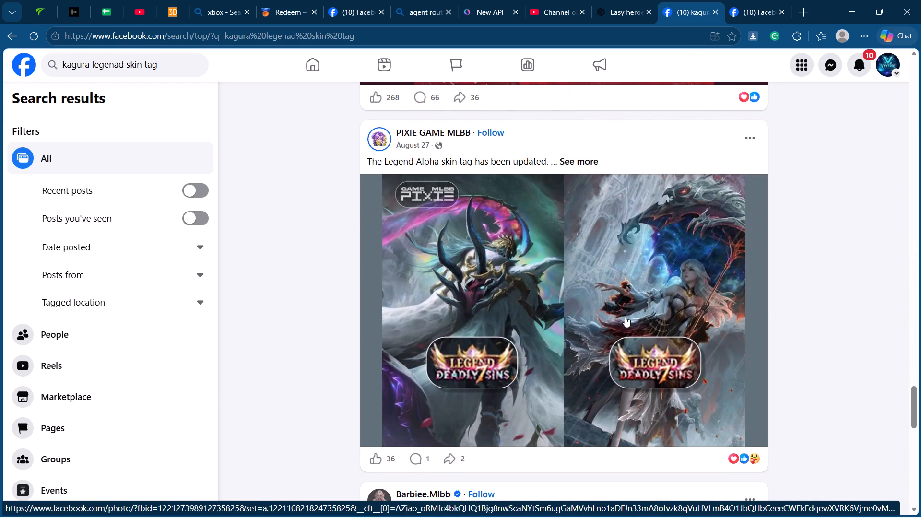
pyautogui.click(625, 317)
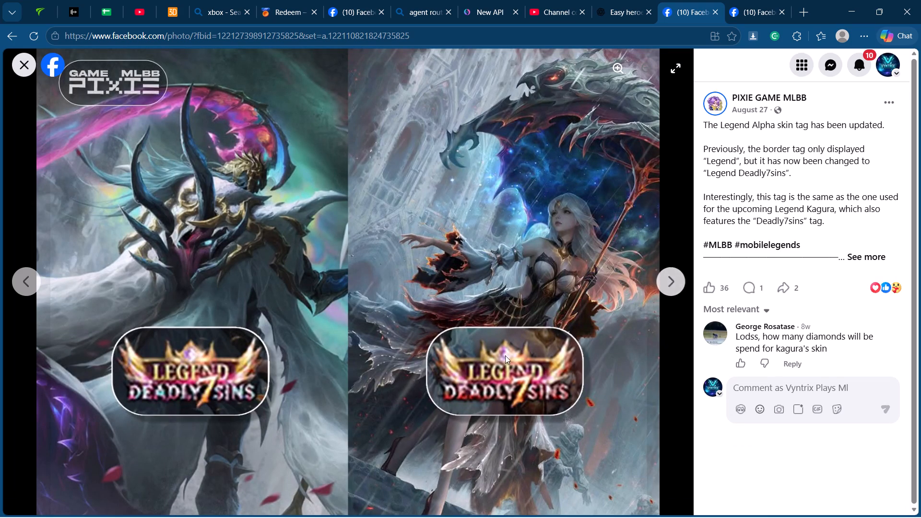
pyautogui.click(18, 59)
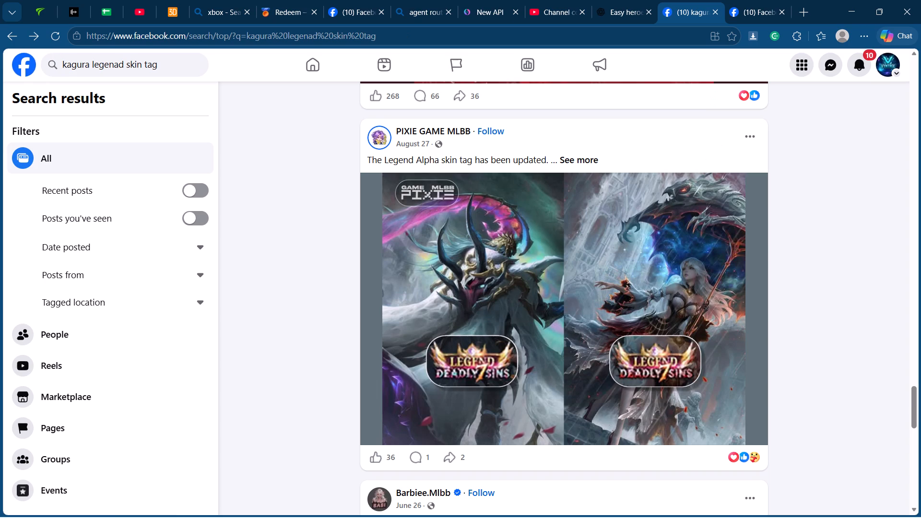
# Search Facebook for "kagura legenad skin tag suplly" and open the picture in ML Tsudei's Kagura Legend Skin Mega Draw Event post.
pyautogui.click(165, 68)
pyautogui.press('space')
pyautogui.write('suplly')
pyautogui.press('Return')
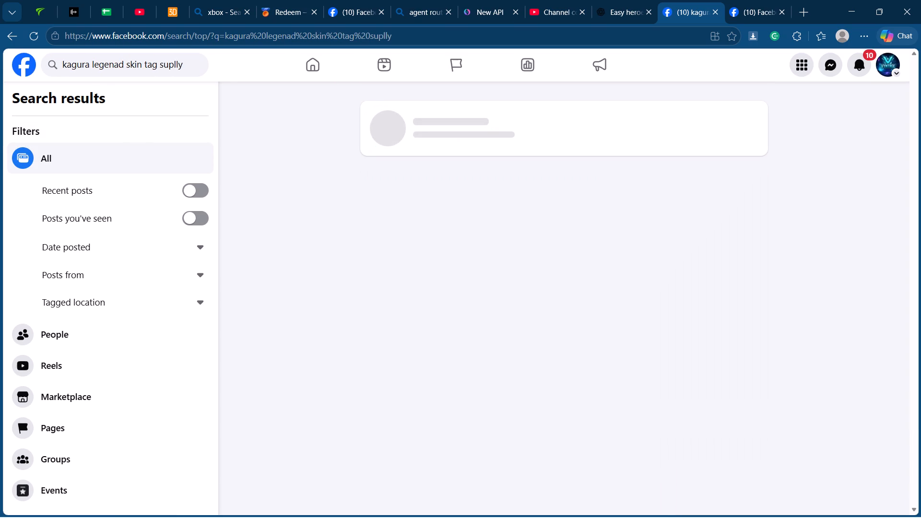
pyautogui.scroll(-6, 588, 206)
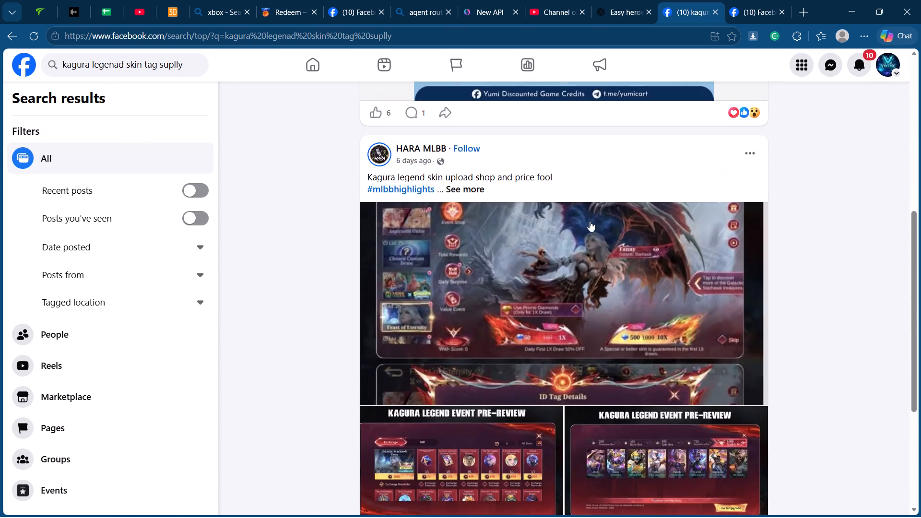
pyautogui.scroll(-15, 530, 297)
pyautogui.scroll(-7, 527, 299)
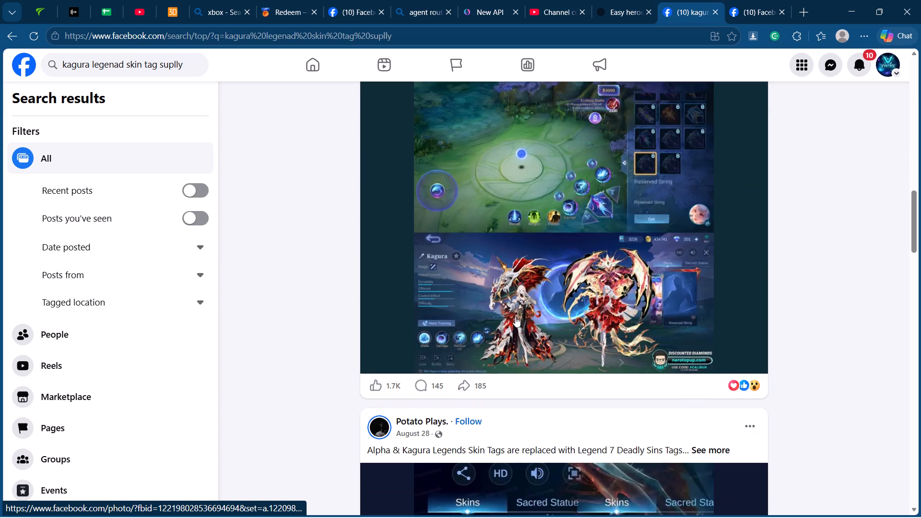
pyautogui.scroll(-11, 515, 318)
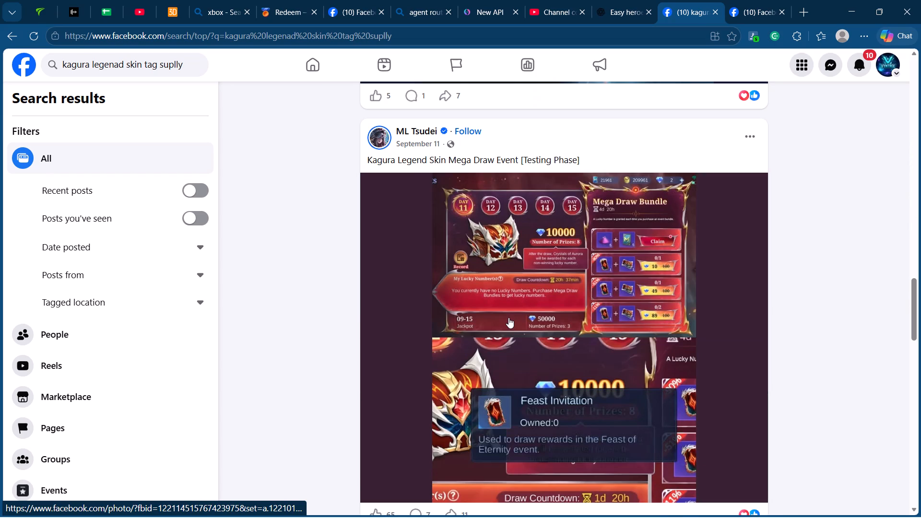
pyautogui.click(549, 289)
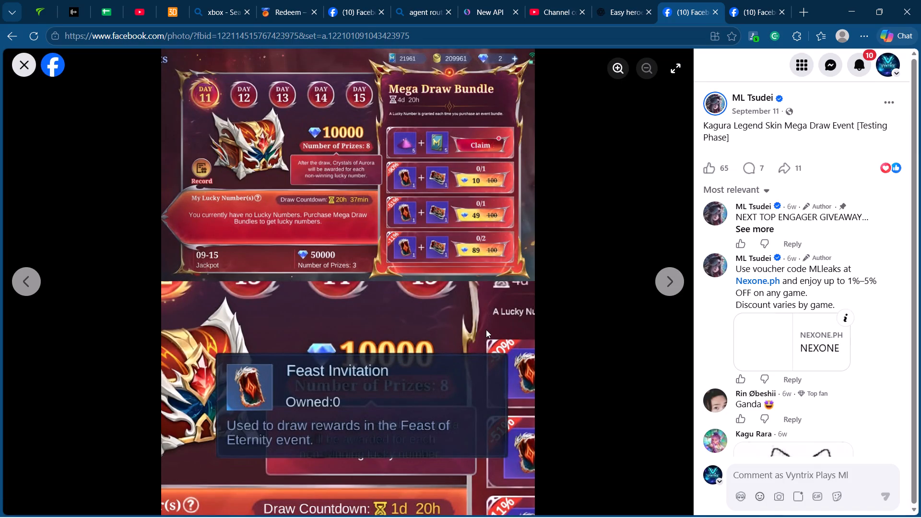
# Capture a rectangular screenshot of the whole Mega Draw Bundle and Feast Invitation picture.
pyautogui.press('shift+super+s')
pyautogui.press('shift+super+s')
pyautogui.press('shift+super+s')
pyautogui.press('shift+super+s')
pyautogui.press('shift+super+s')
pyautogui.press('shift+super+s')
pyautogui.press('shift+super+s')
pyautogui.press('shift+super+s')
pyautogui.press('shift+super+s')
pyautogui.press('shift+super+s')
pyautogui.press('shift+super+s')
pyautogui.press('shift+super+s')
pyautogui.press('shift+super+s')
pyautogui.press('shift+super+s')
pyautogui.press('shift+super+s')
pyautogui.press('shift+super+s')
pyautogui.moveTo(162, 53); pyautogui.dragTo(164, 55)
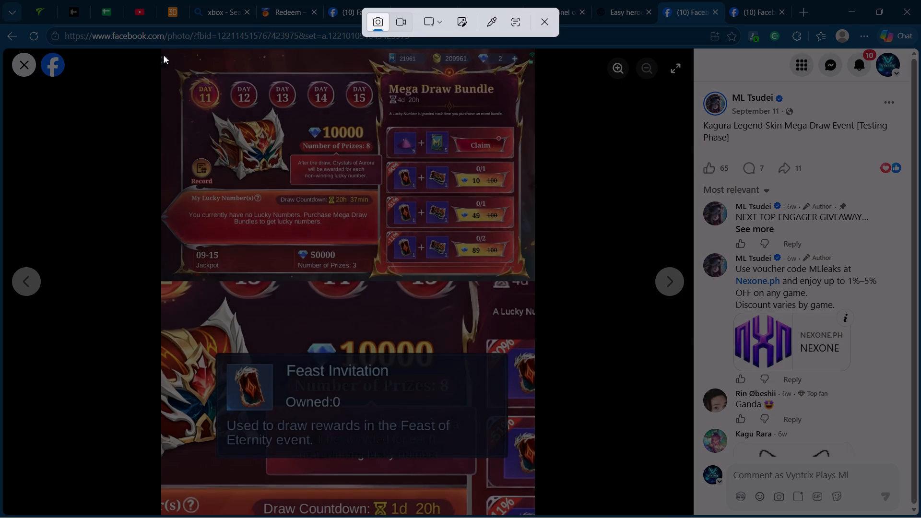
pyautogui.moveTo(164, 55); pyautogui.dragTo(528, 513)
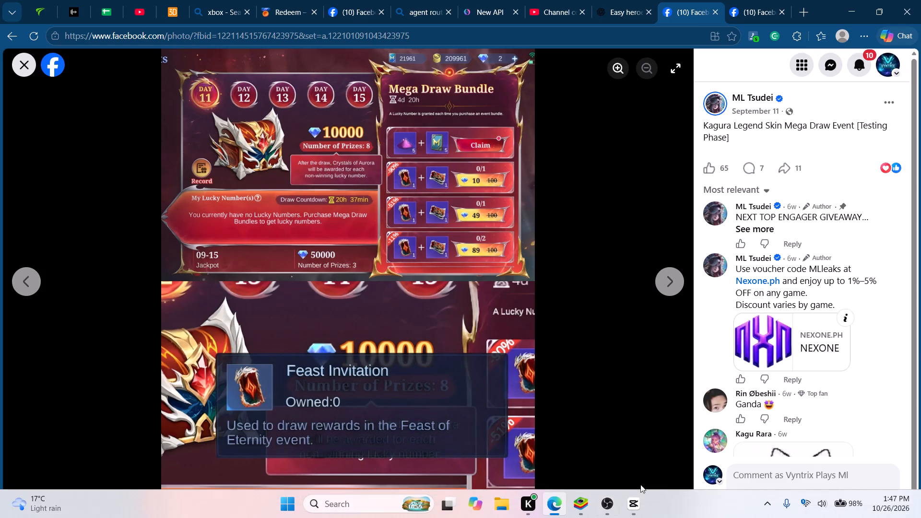
# Switch to CapCut and import the new Mega Draw screenshot from the Pictures > Screenshots folder into the project media.
pyautogui.click(638, 495)
pyautogui.click(12, 43)
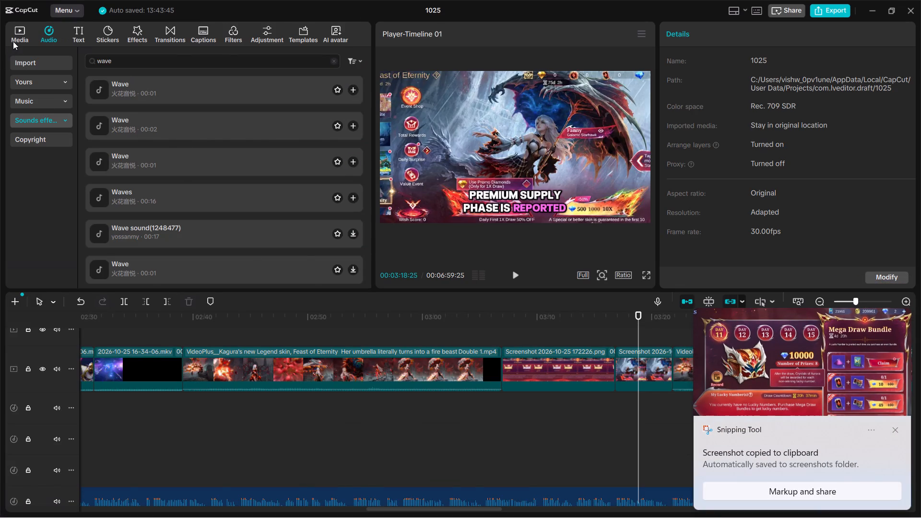
pyautogui.click(102, 61)
pyautogui.click(138, 74)
pyautogui.click(113, 58)
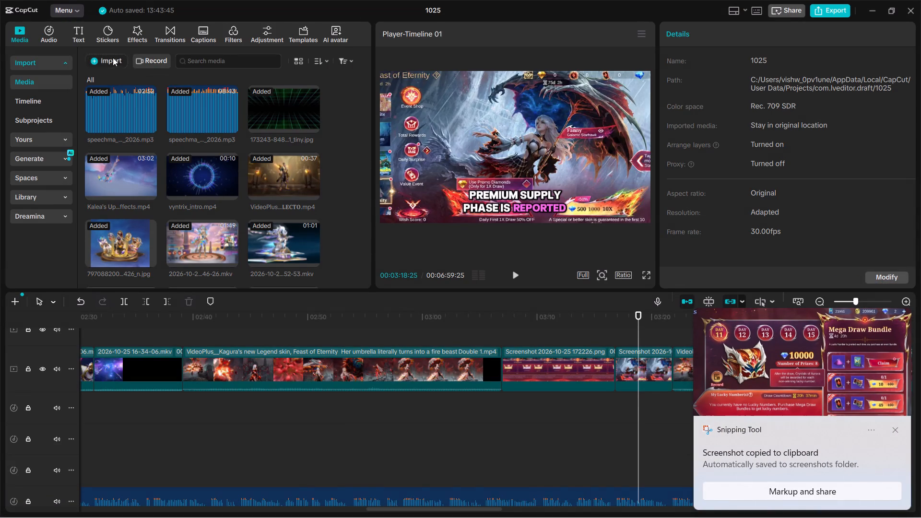
pyautogui.click(131, 81)
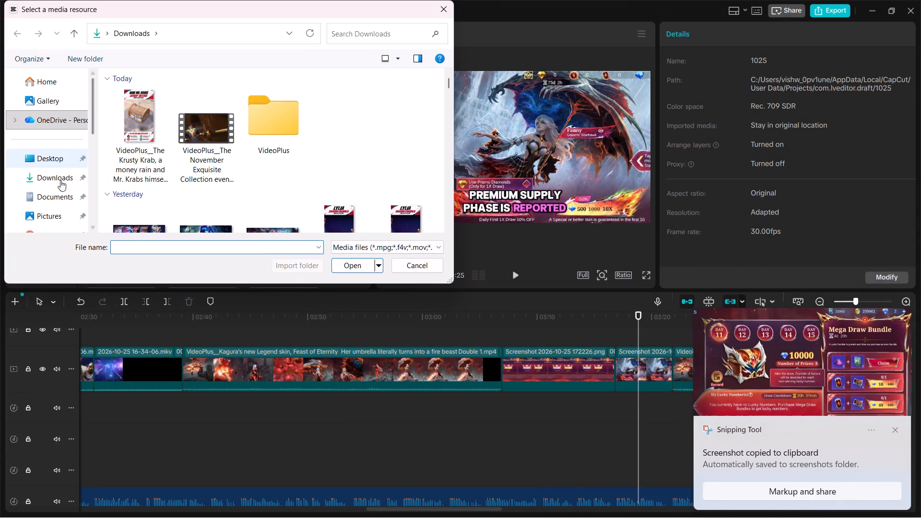
pyautogui.click(47, 209)
pyautogui.scroll(-6, 239, 179)
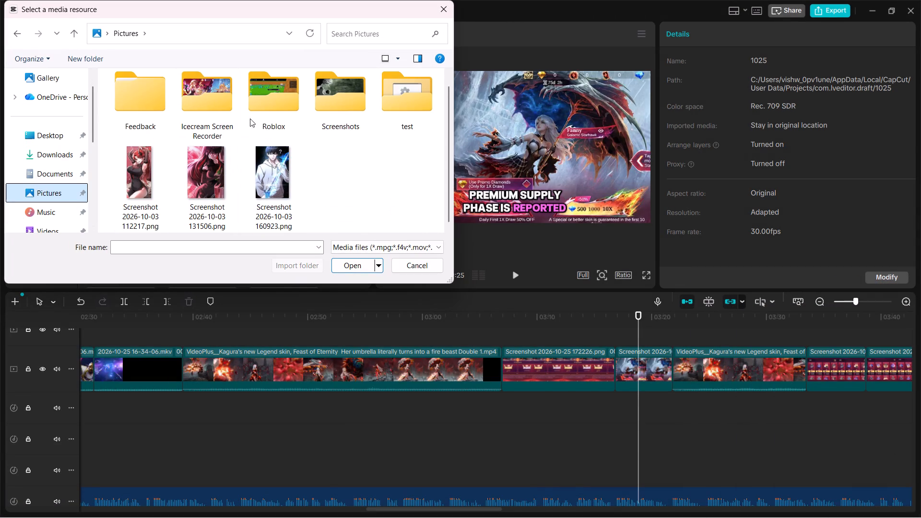
pyautogui.click(223, 117)
pyautogui.doubleClick(343, 130)
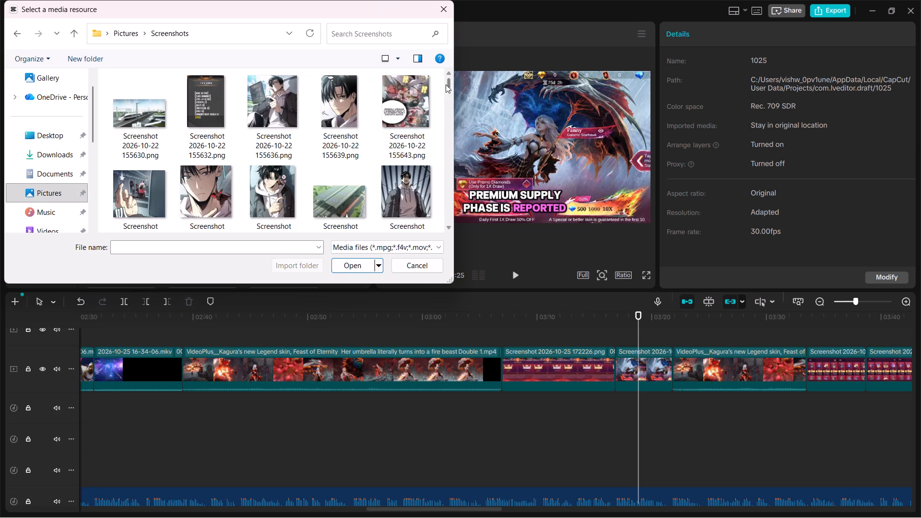
pyautogui.moveTo(446, 84); pyautogui.dragTo(456, 226)
pyautogui.doubleClick(400, 201)
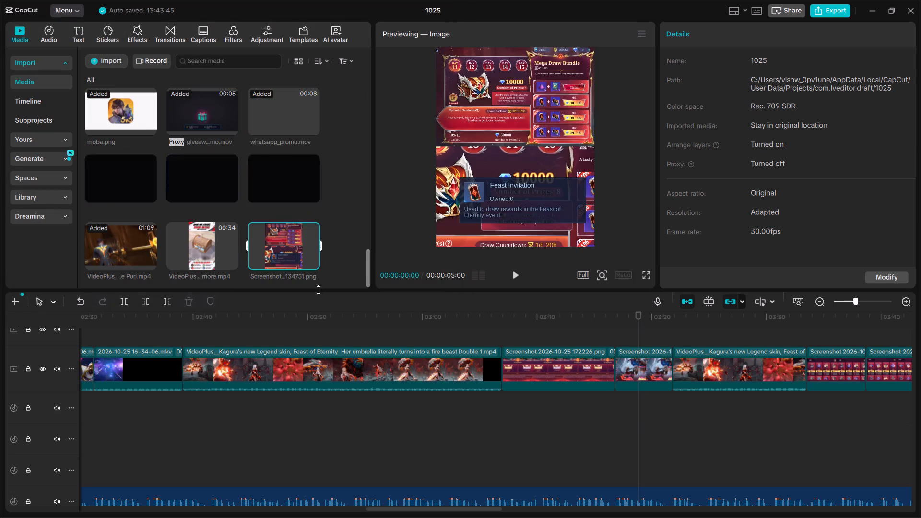
# Place the 134751 screenshot as an overlay above the main track, aligned with the start of the Fanny event clip under the "Premium supply" caption.
pyautogui.moveTo(286, 259); pyautogui.dragTo(612, 334)
pyautogui.click(598, 333)
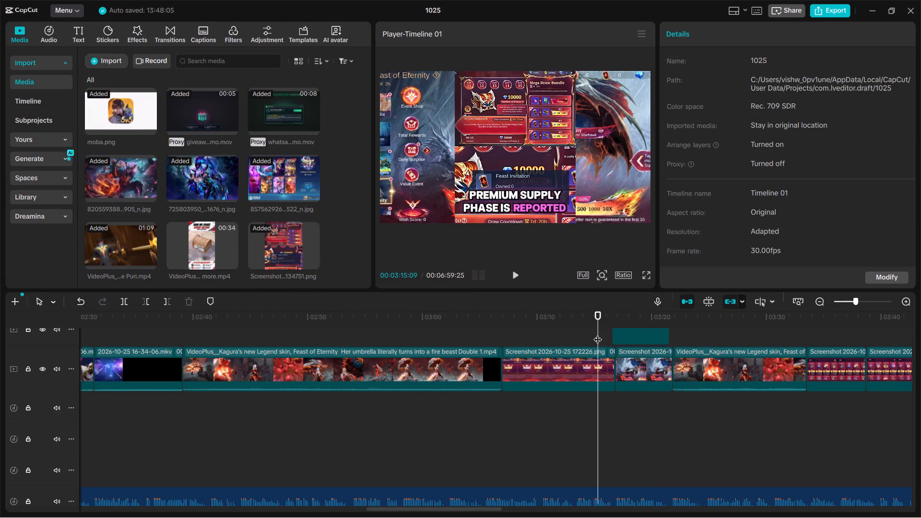
pyautogui.scroll(4, 598, 335)
pyautogui.press('space')
pyautogui.moveTo(630, 388); pyautogui.dragTo(667, 389)
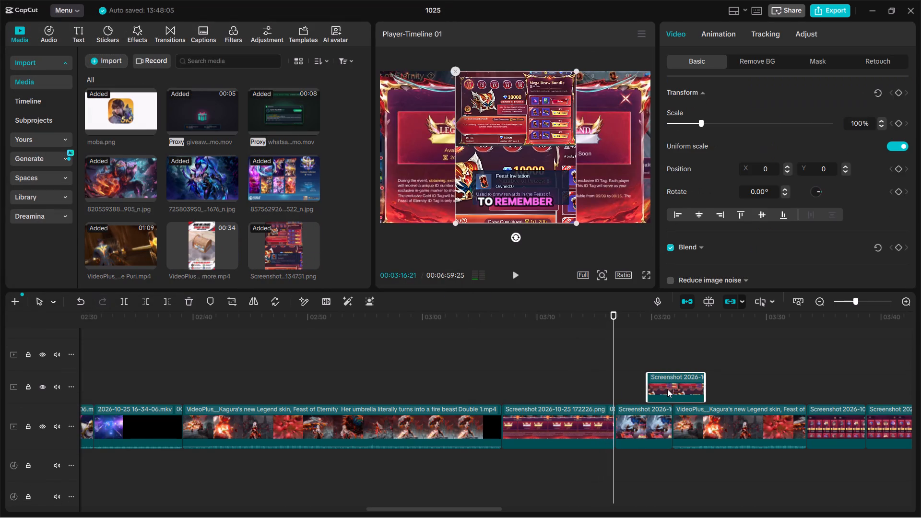
pyautogui.moveTo(667, 389); pyautogui.dragTo(666, 389)
pyautogui.press('space')
pyautogui.moveTo(663, 395); pyautogui.dragTo(631, 397)
pyautogui.scroll(5, 623, 395)
pyautogui.click(617, 393)
pyautogui.press('space')
pyautogui.scroll(-3, 616, 395)
pyautogui.press('space')
# Scale the overlay screenshot to 224% and shift it down to Y -1341 to frame its top part.
pyautogui.click(633, 408)
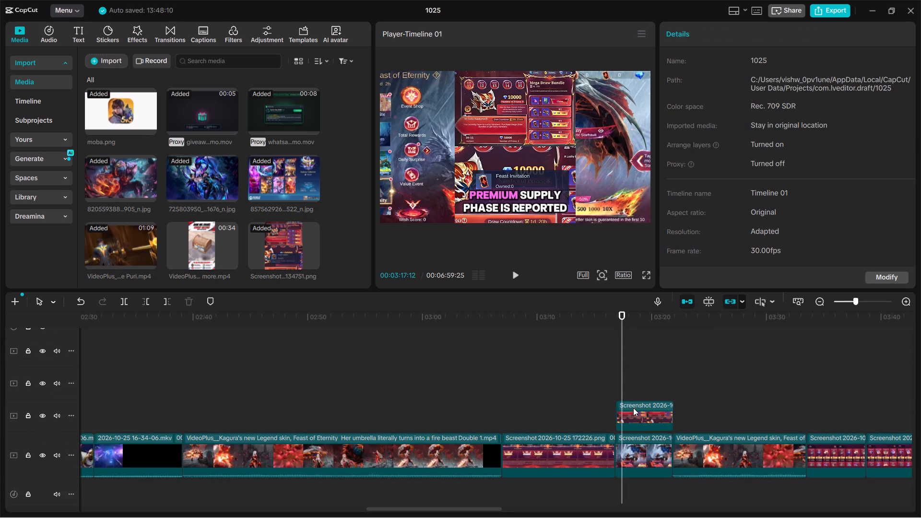
pyautogui.moveTo(573, 226); pyautogui.dragTo(753, 322)
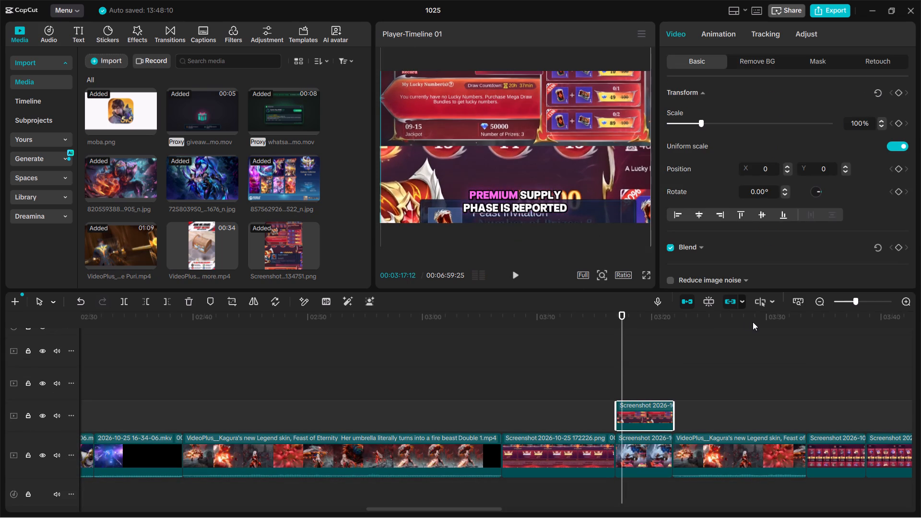
pyautogui.moveTo(753, 322); pyautogui.dragTo(755, 321)
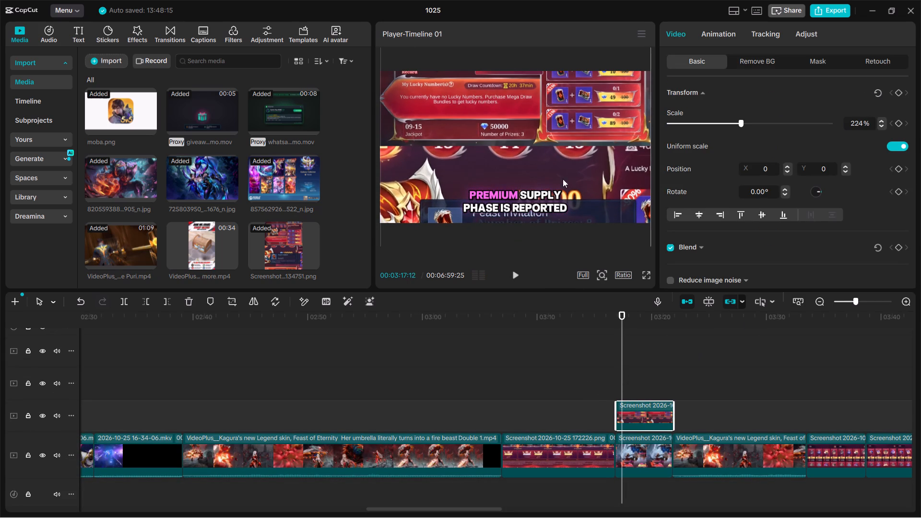
pyautogui.moveTo(549, 118); pyautogui.dragTo(548, 206)
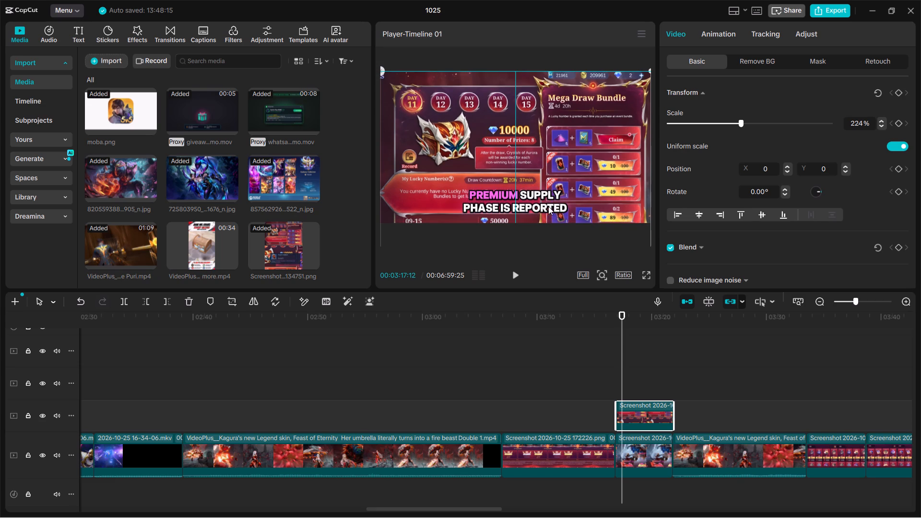
pyautogui.moveTo(548, 206); pyautogui.dragTo(548, 208)
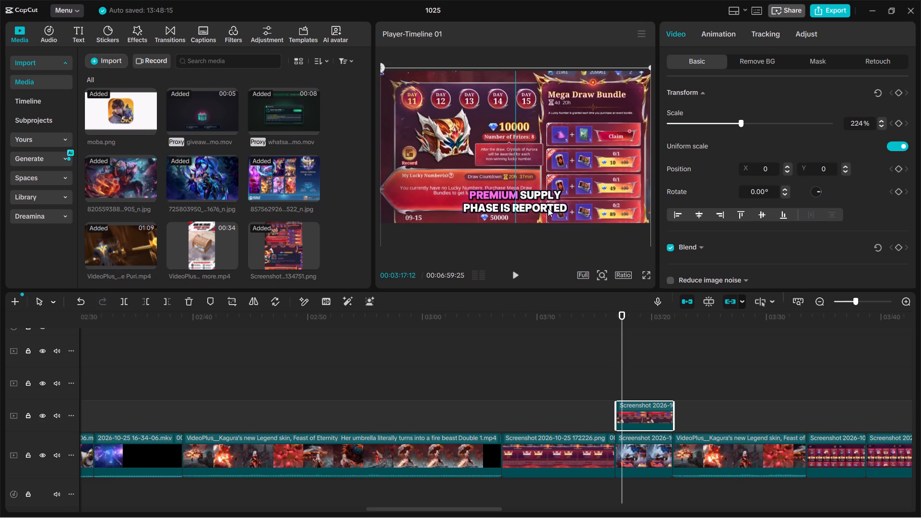
pyautogui.moveTo(548, 208); pyautogui.dragTo(548, 210)
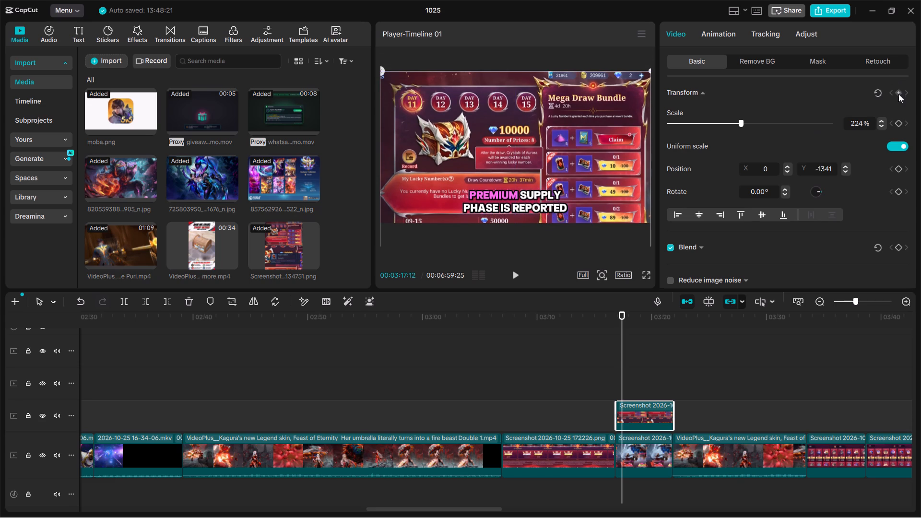
# Add a Transform keyframe near the start of the overlay screenshot and play the section.
pyautogui.click(898, 94)
pyautogui.press('space')
pyautogui.moveTo(621, 415); pyautogui.dragTo(616, 418)
pyautogui.press('space')
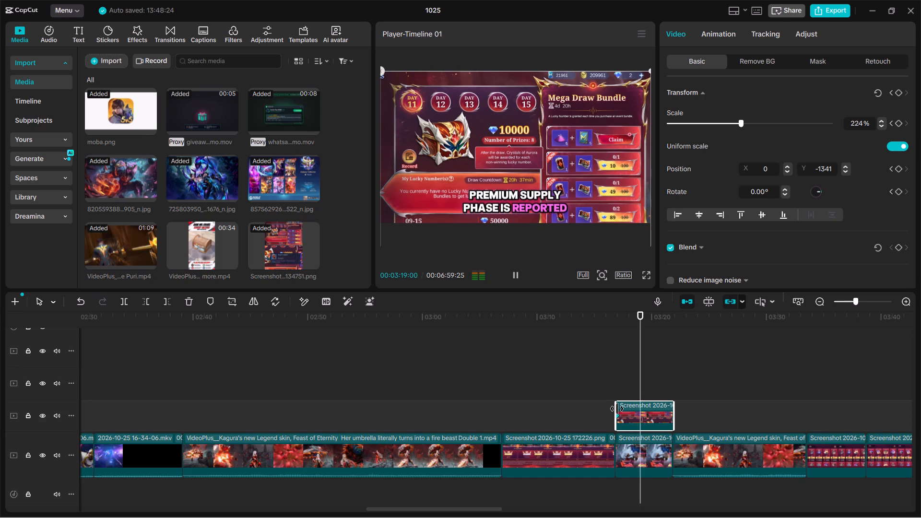
# Lengthen the overlay screenshot so that it ends at about 03:26:27, at the "through recharge" caption.
pyautogui.moveTo(674, 414); pyautogui.dragTo(750, 439)
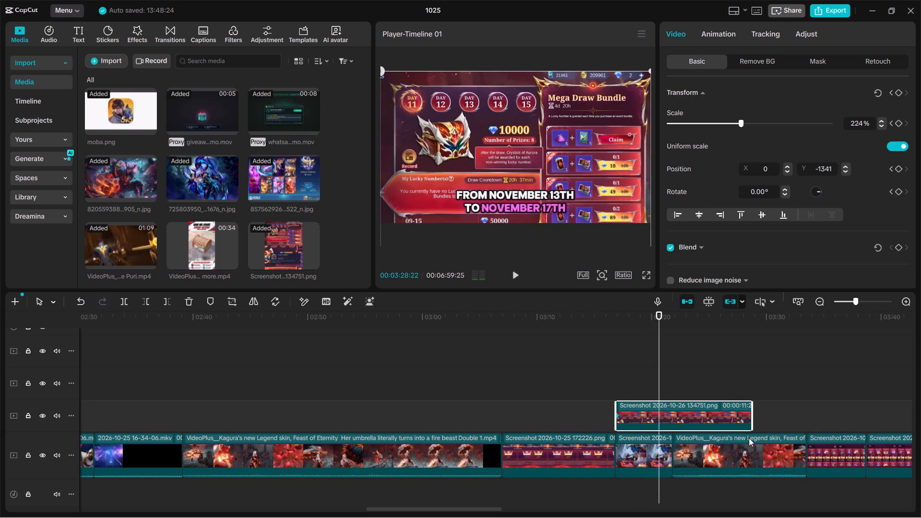
pyautogui.press('space')
pyautogui.scroll(-1, 707, 397)
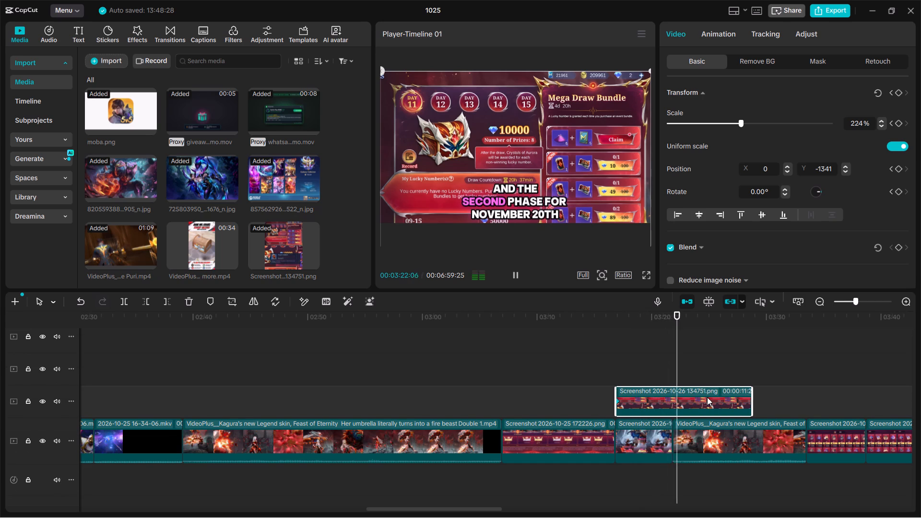
pyautogui.scroll(-3, 707, 397)
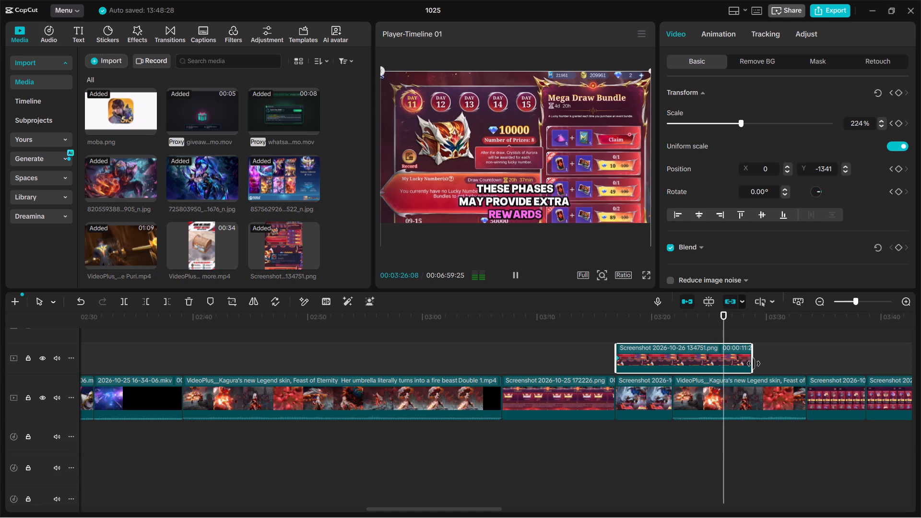
pyautogui.moveTo(754, 364); pyautogui.dragTo(730, 365)
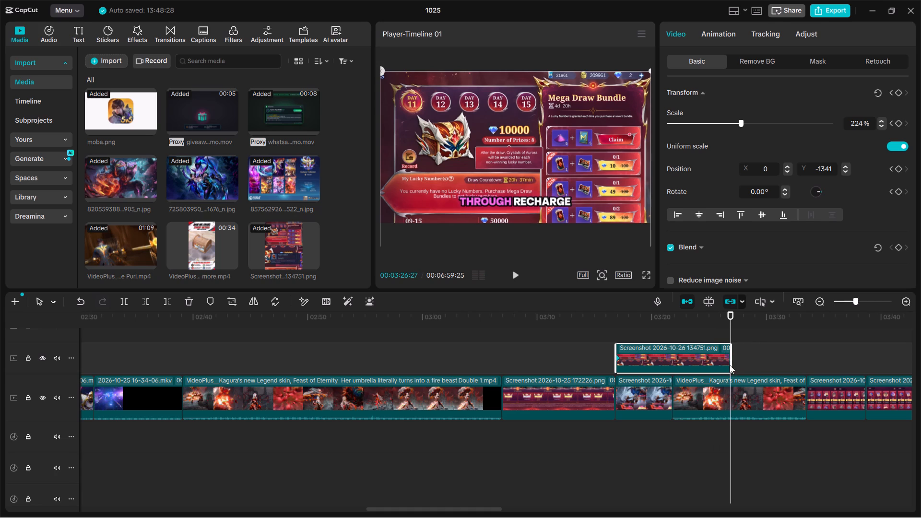
# At the end of the overlay screenshot, move the image up to Y 1341 to animate a pan down to its bottom part.
pyautogui.moveTo(578, 176); pyautogui.dragTo(570, 87)
pyautogui.moveTo(588, 159); pyautogui.dragTo(602, 114)
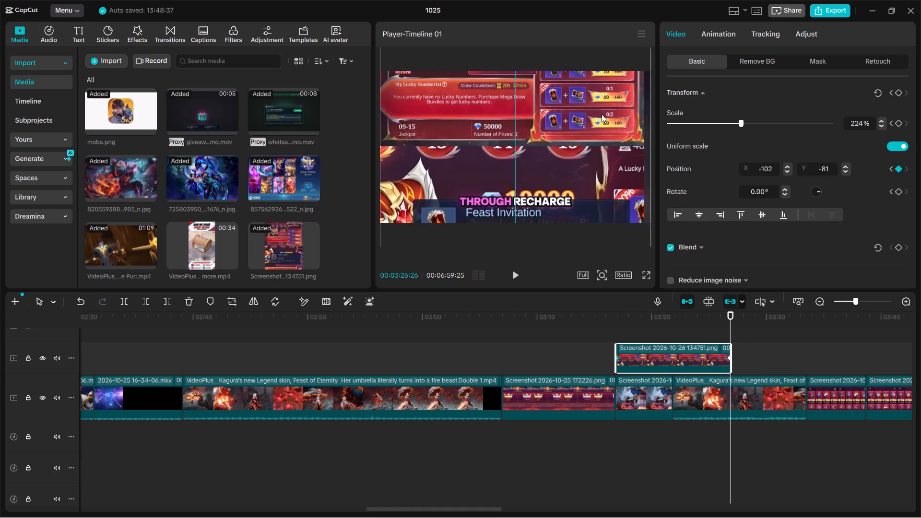
pyautogui.moveTo(602, 114); pyautogui.dragTo(592, 90)
pyautogui.moveTo(601, 179); pyautogui.dragTo(602, 149)
# Play the video onward from the overlay screenshot to the Double 11 Annual Sale image, reviewing clips and captions.
pyautogui.press('space')
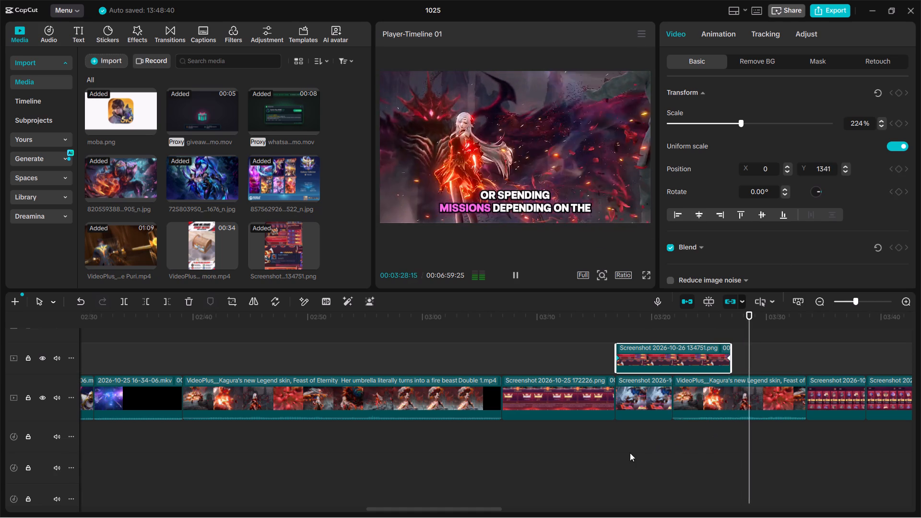
pyautogui.moveTo(464, 508); pyautogui.dragTo(500, 506)
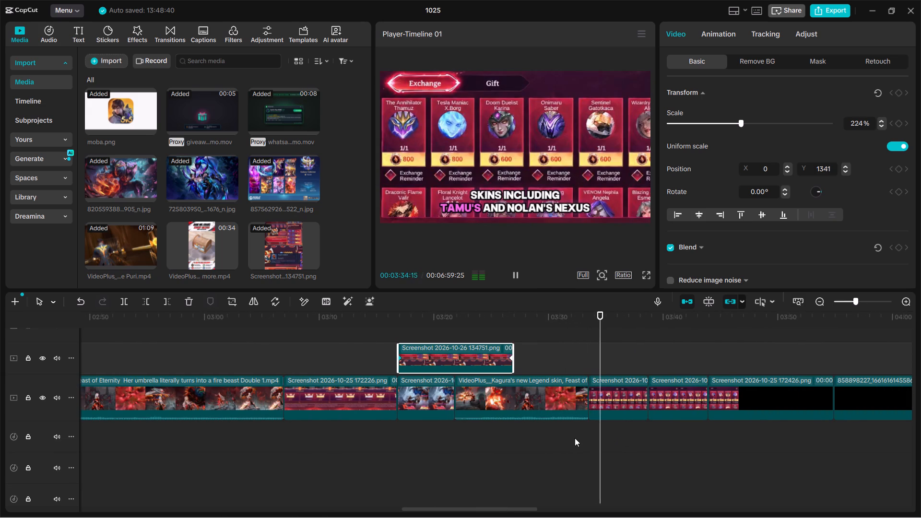
pyautogui.click(631, 392)
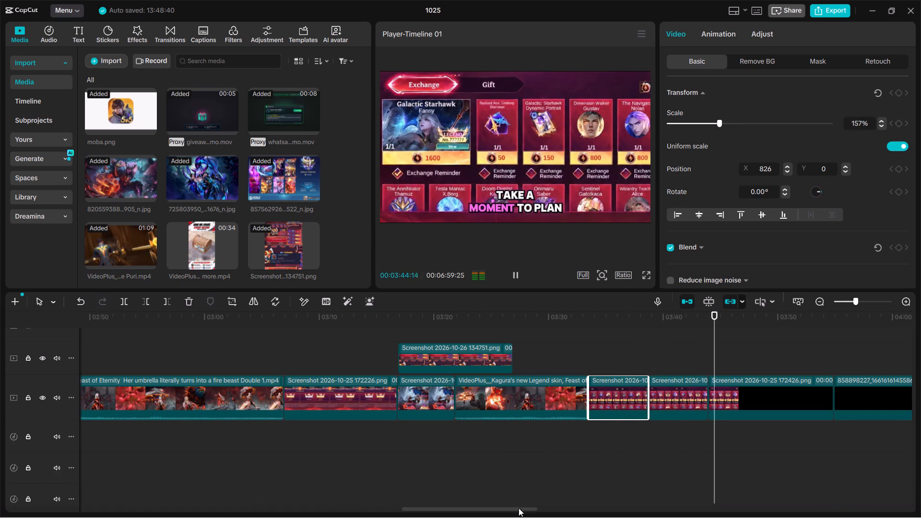
pyautogui.moveTo(518, 511); pyautogui.dragTo(531, 514)
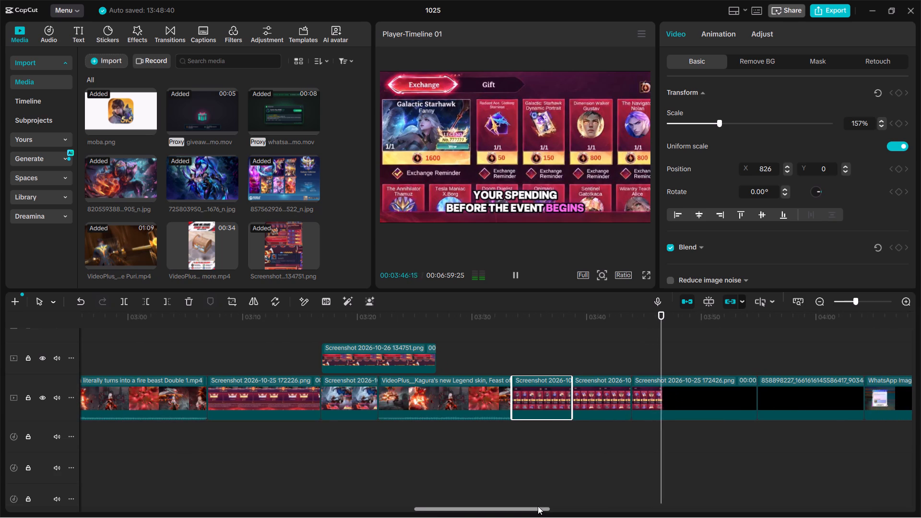
pyautogui.moveTo(541, 508); pyautogui.dragTo(563, 509)
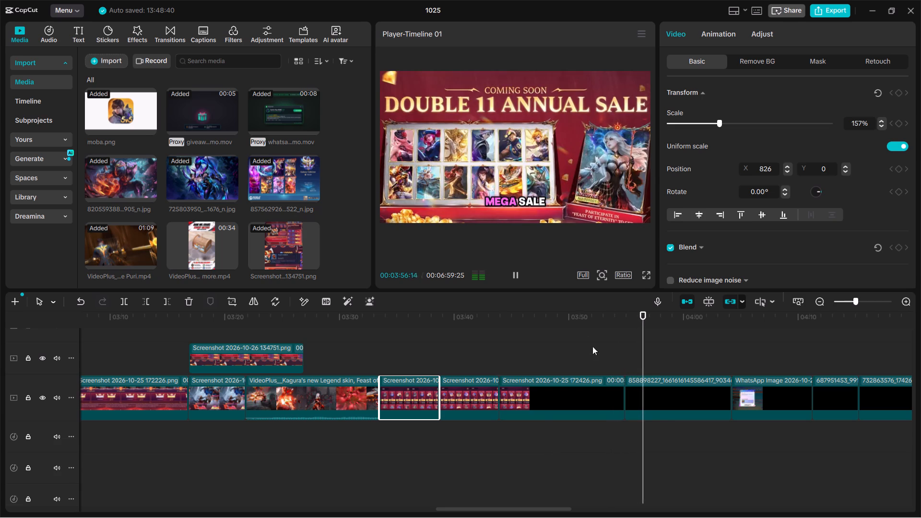
# Add a Transform keyframe at the start of the Double 11 Annual Sale image, at 03:54:27.
pyautogui.click(662, 411)
pyautogui.press('space')
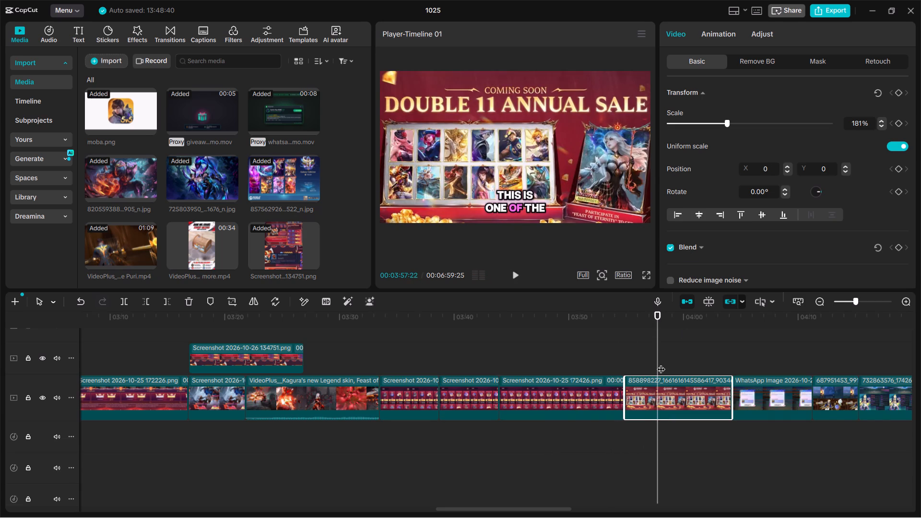
pyautogui.moveTo(657, 363); pyautogui.dragTo(625, 356)
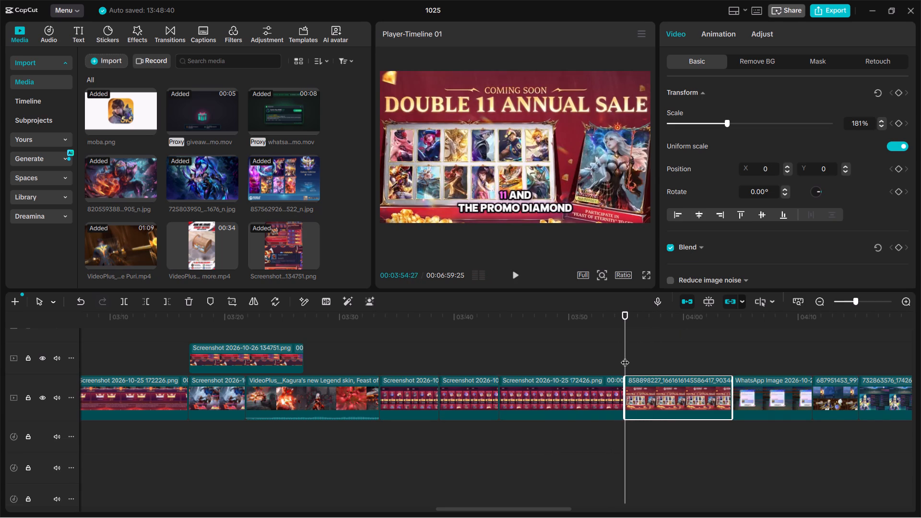
pyautogui.click(895, 99)
pyautogui.click(896, 93)
pyautogui.press('space')
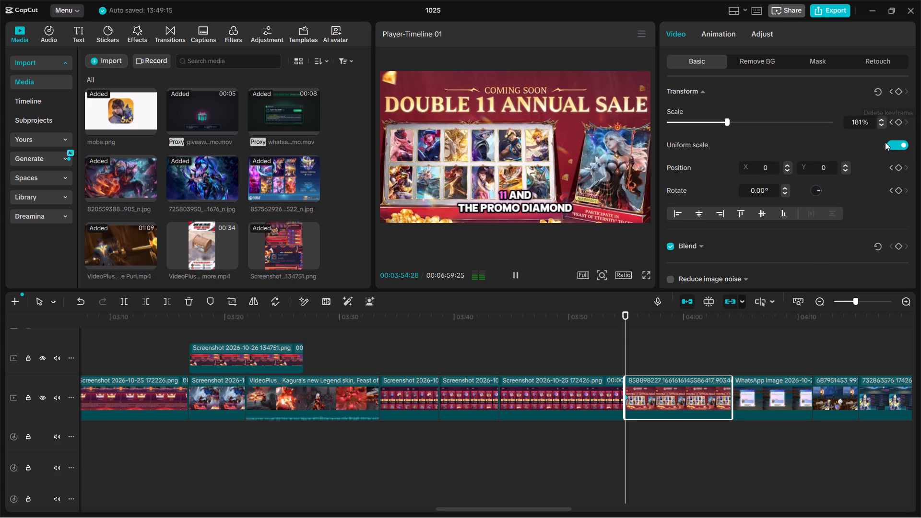
# Set the Double 11 Annual Sale image's scale to 234% near its end, at 04:04:01, to create a slow zoom-in.
pyautogui.click(730, 360)
pyautogui.click(730, 360)
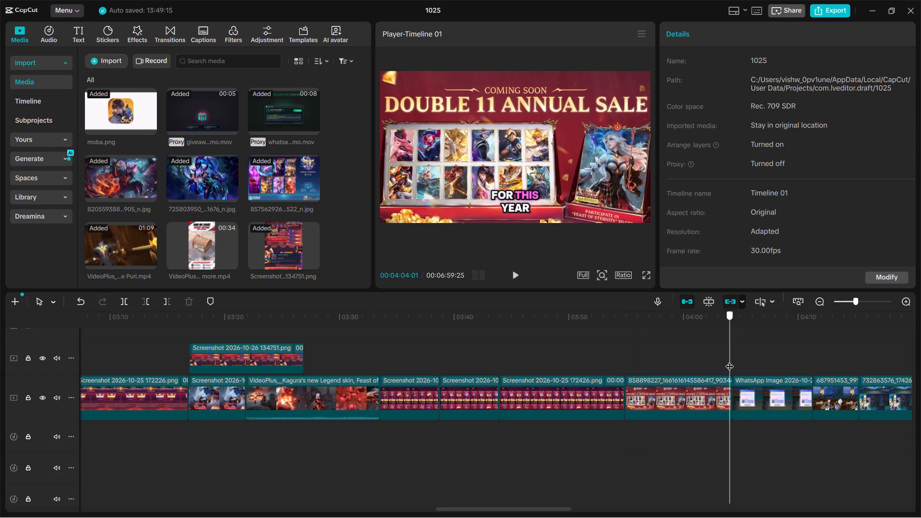
pyautogui.click(721, 393)
pyautogui.moveTo(725, 122); pyautogui.dragTo(744, 127)
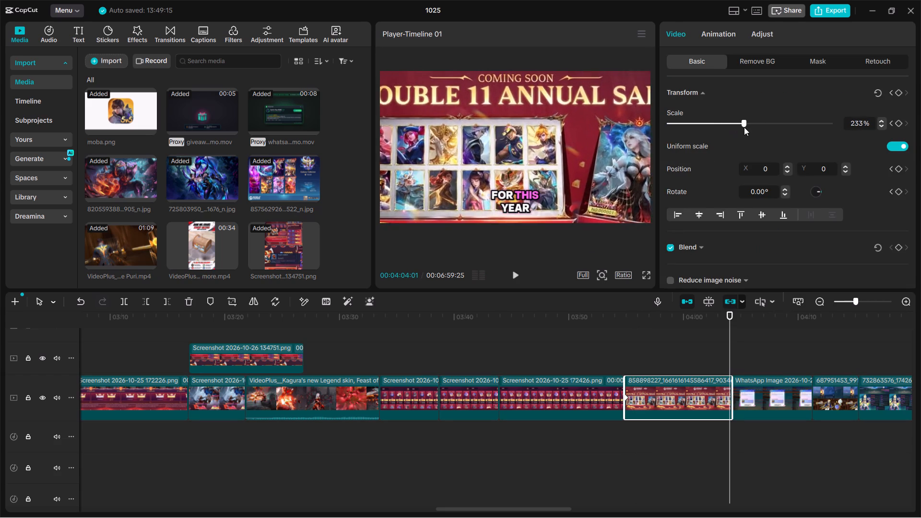
pyautogui.moveTo(744, 127); pyautogui.dragTo(744, 128)
# Replay the Double 11 Annual Sale image from its start to check the zoom, following the timeline onward.
pyautogui.press('space')
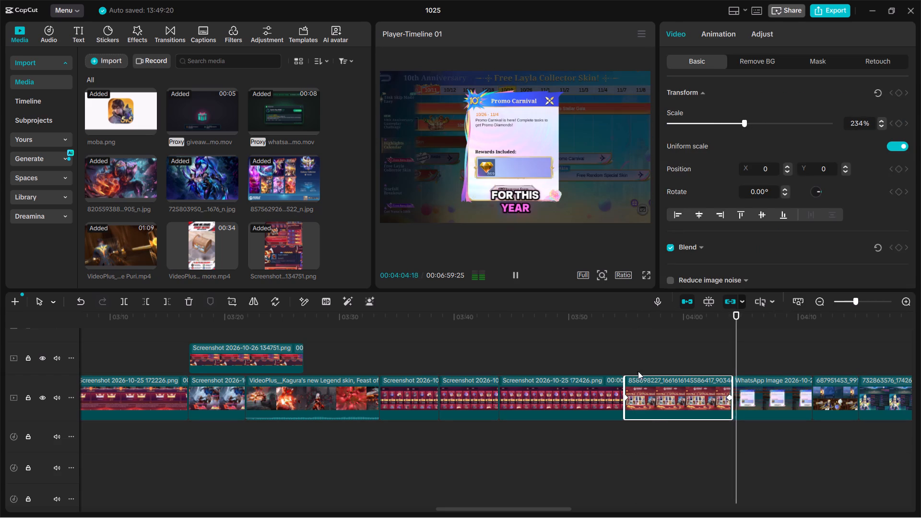
pyautogui.click(627, 356)
pyautogui.press('space')
pyautogui.press('space')
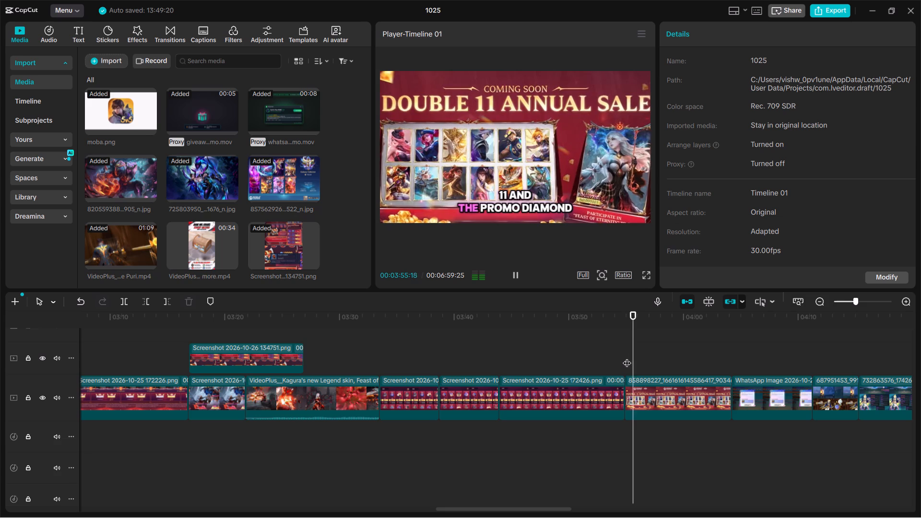
pyautogui.scroll(-2, 590, 369)
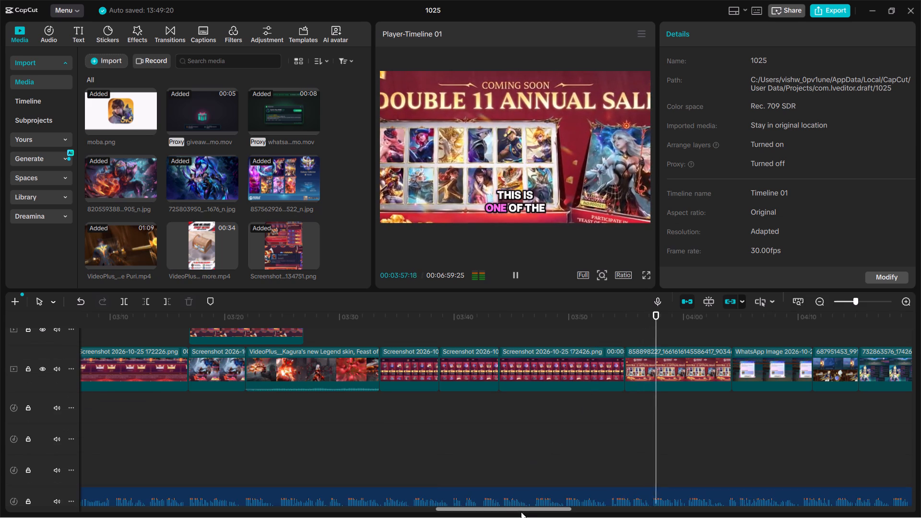
pyautogui.moveTo(531, 506); pyautogui.dragTo(554, 506)
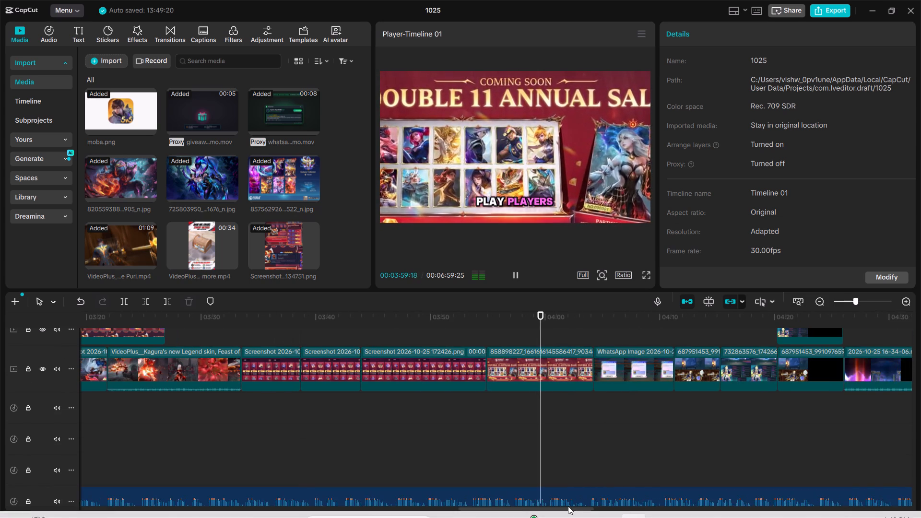
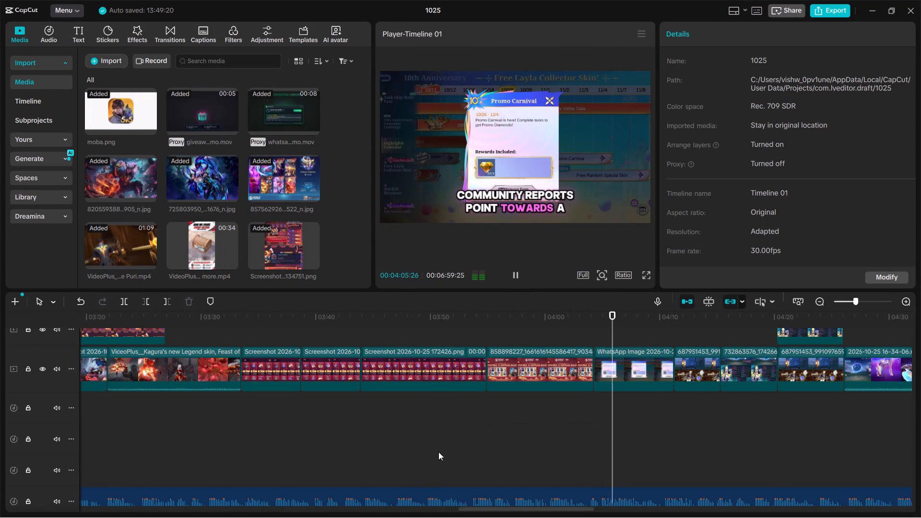
# Play the video onward from the Promo Carnival image to the M7 World Championship clip, rechecking the overlay cut near 04:20 and reviewing captions.
pyautogui.moveTo(498, 507); pyautogui.dragTo(506, 510)
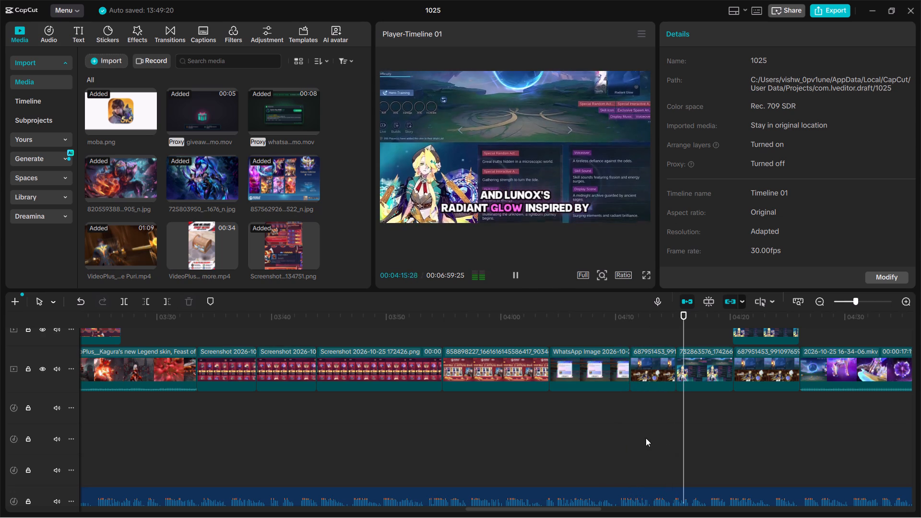
pyautogui.scroll(-1, 536, 399)
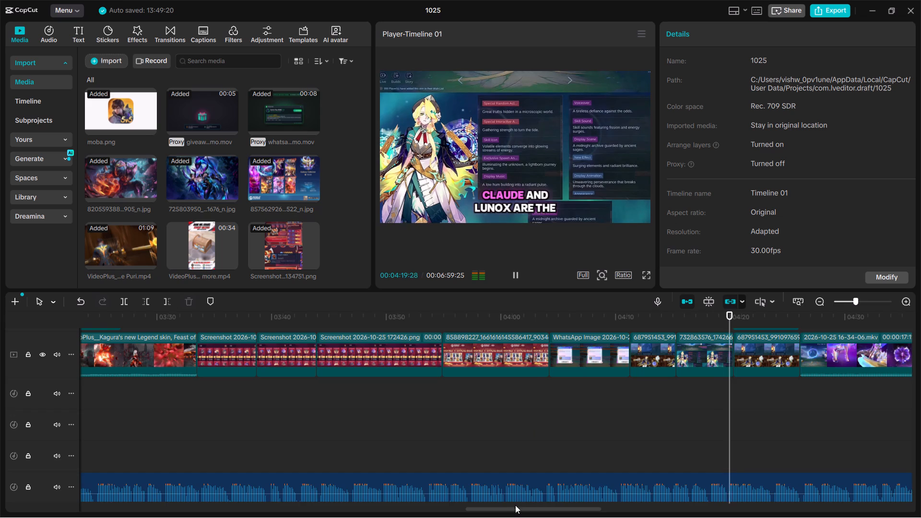
pyautogui.moveTo(519, 509); pyautogui.dragTo(534, 511)
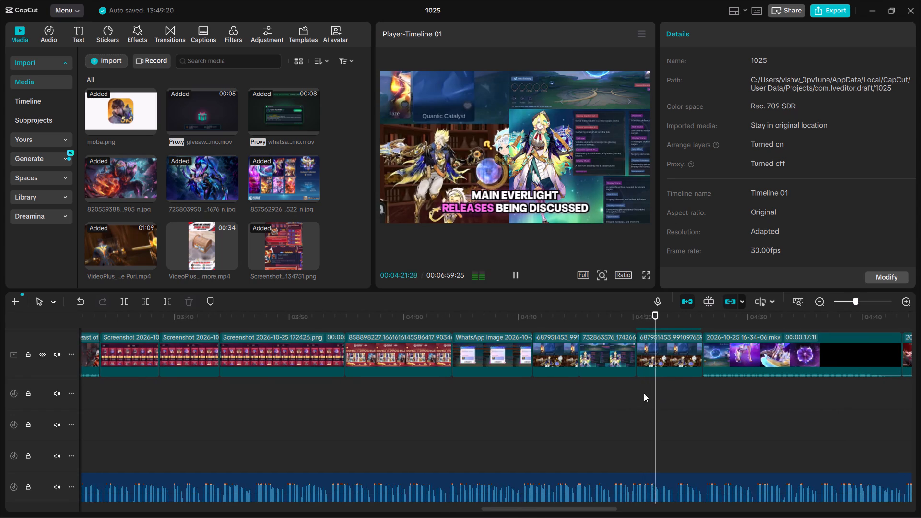
pyautogui.click(634, 399)
pyautogui.press('space')
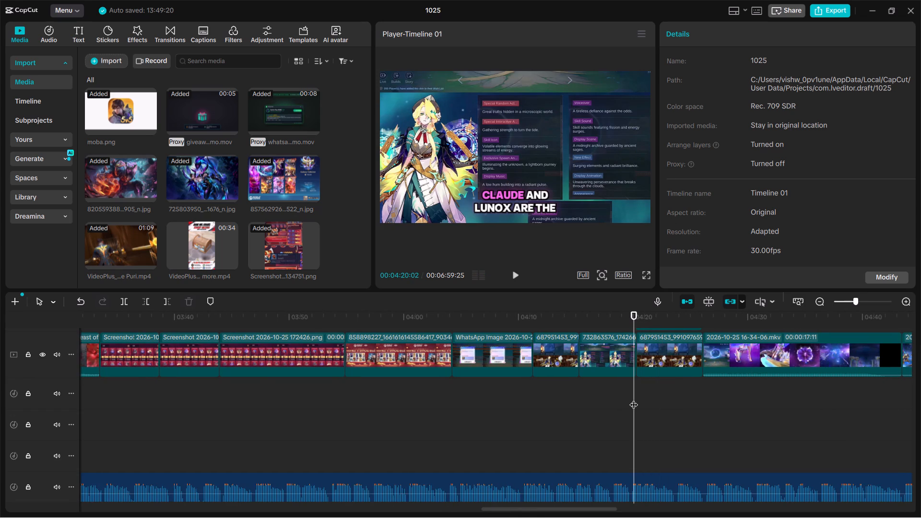
pyautogui.press('space')
pyautogui.scroll(5, 634, 399)
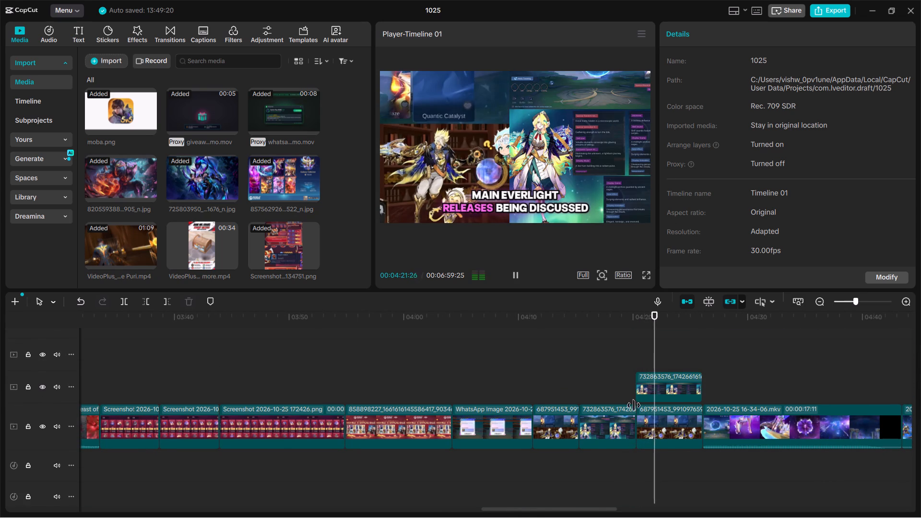
pyautogui.scroll(-4, 634, 405)
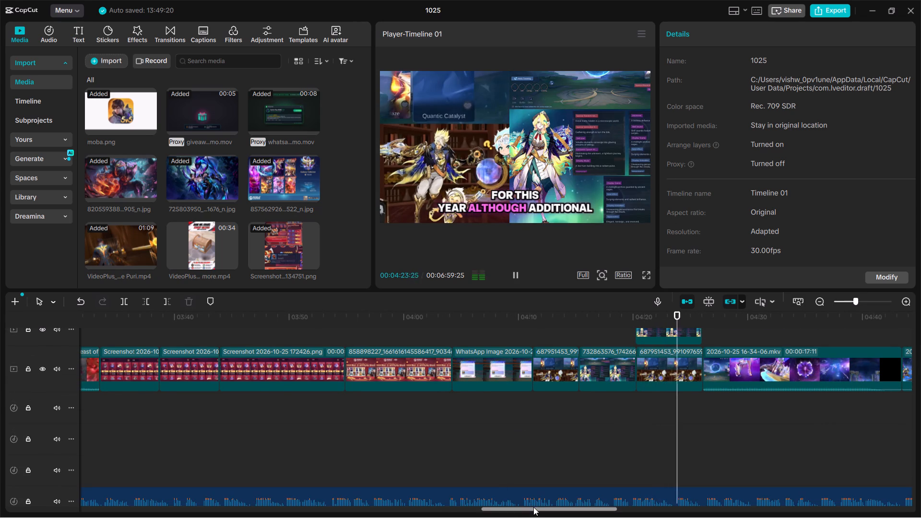
pyautogui.moveTo(535, 510); pyautogui.dragTo(544, 511)
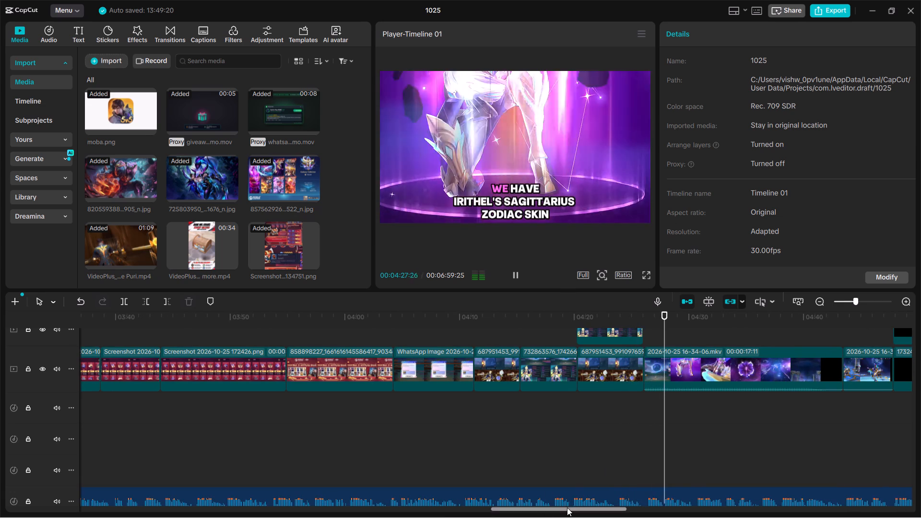
pyautogui.moveTo(567, 507); pyautogui.dragTo(596, 509)
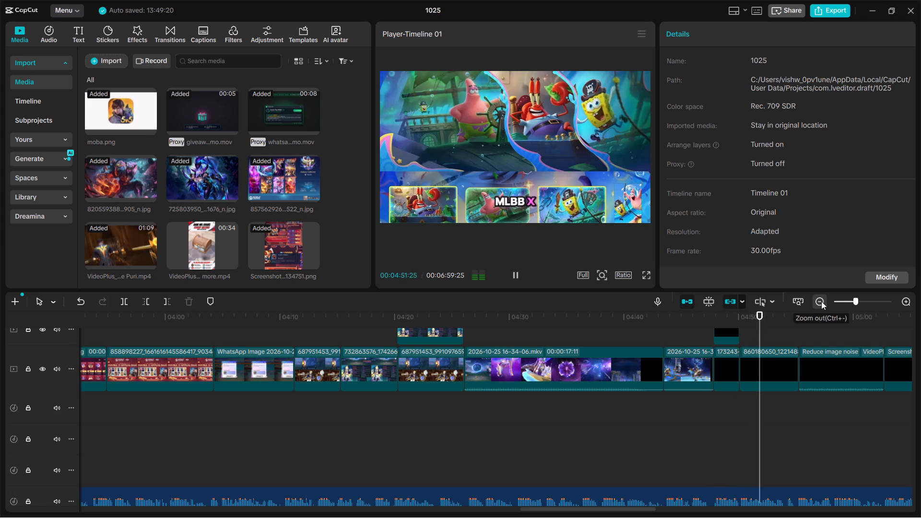
pyautogui.moveTo(627, 509); pyautogui.dragTo(646, 511)
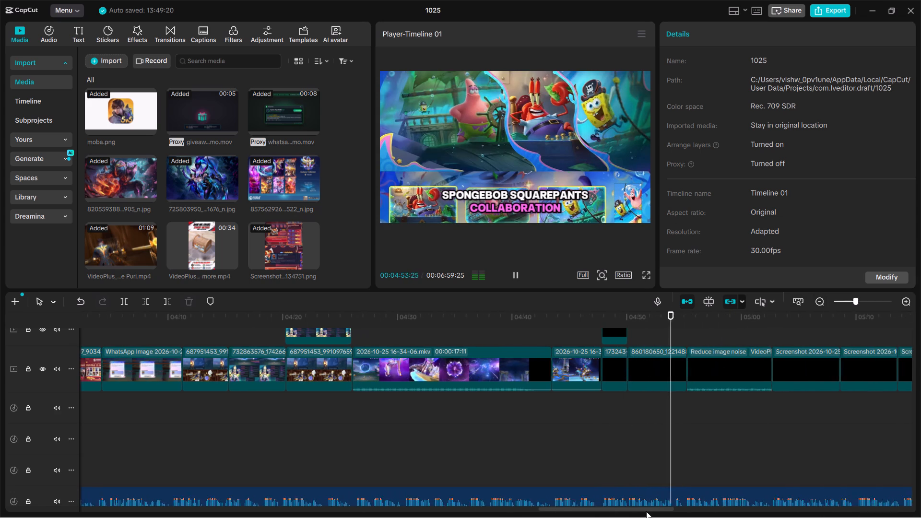
pyautogui.moveTo(646, 511); pyautogui.dragTo(647, 512)
pyautogui.moveTo(626, 507); pyautogui.dragTo(627, 507)
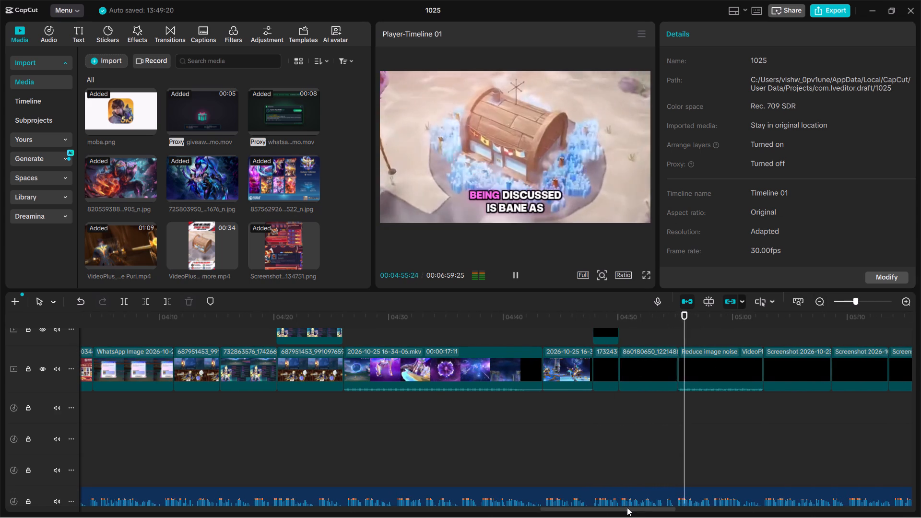
pyautogui.moveTo(627, 507); pyautogui.dragTo(651, 508)
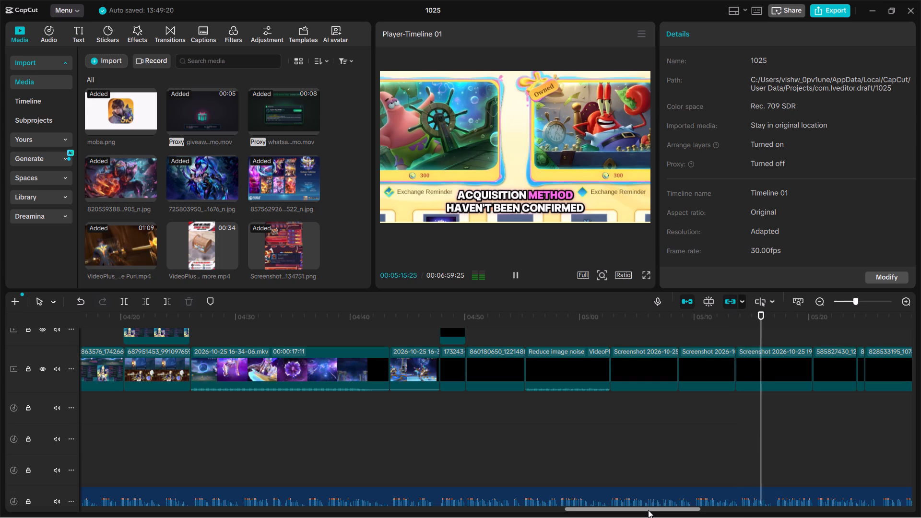
pyautogui.moveTo(655, 510); pyautogui.dragTo(664, 510)
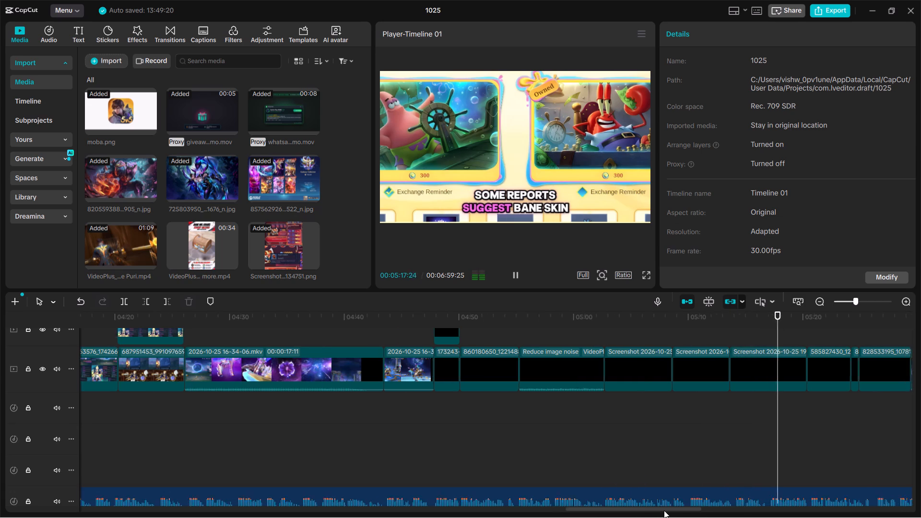
pyautogui.moveTo(664, 510); pyautogui.dragTo(679, 511)
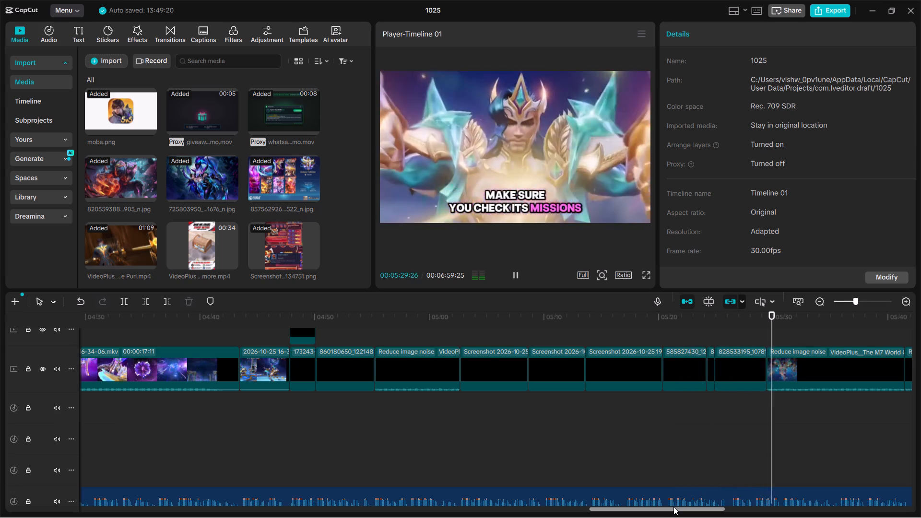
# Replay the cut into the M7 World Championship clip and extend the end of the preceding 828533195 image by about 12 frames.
pyautogui.click(756, 398)
pyautogui.press('space')
pyautogui.press('space')
pyautogui.press('space')
pyautogui.click(754, 388)
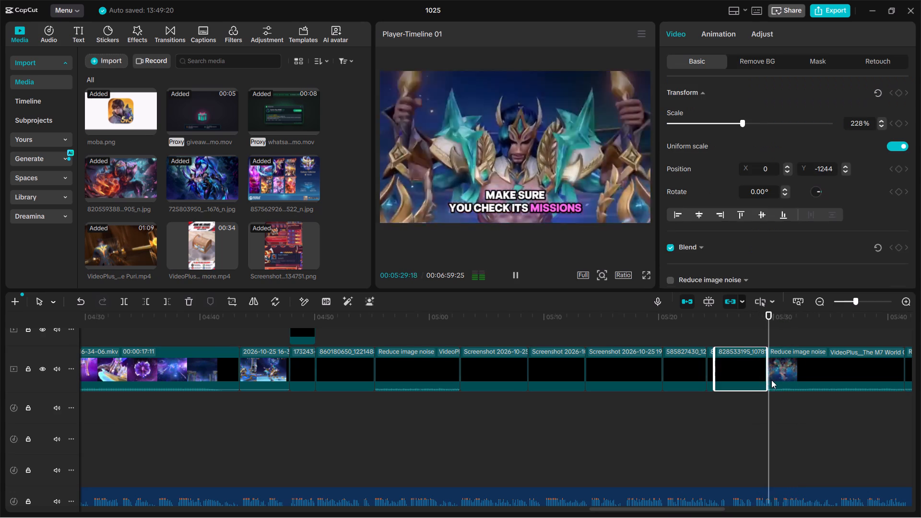
pyautogui.press('space')
pyautogui.click(767, 379)
pyautogui.press('space')
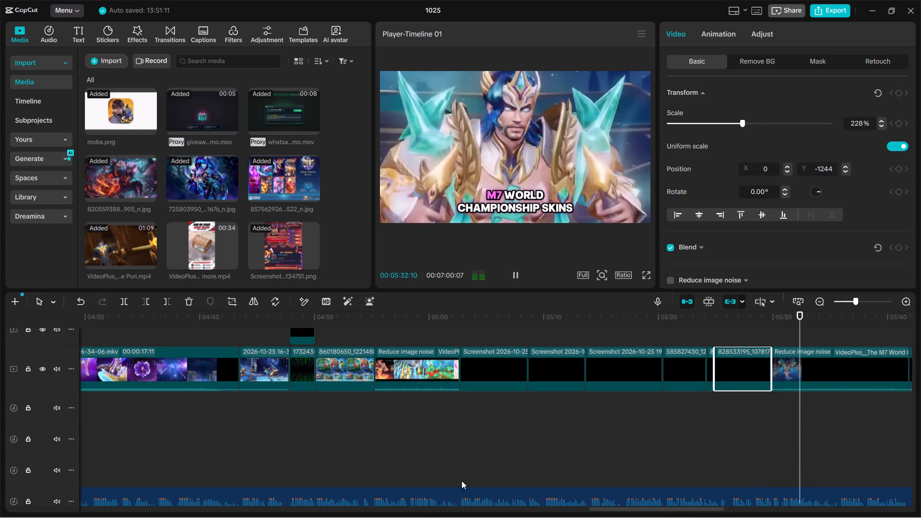
# Play the M7 World Championship and M7 FMVP skin clips onward to the red demon image near 06:12, reviewing captions.
pyautogui.moveTo(621, 508); pyautogui.dragTo(649, 513)
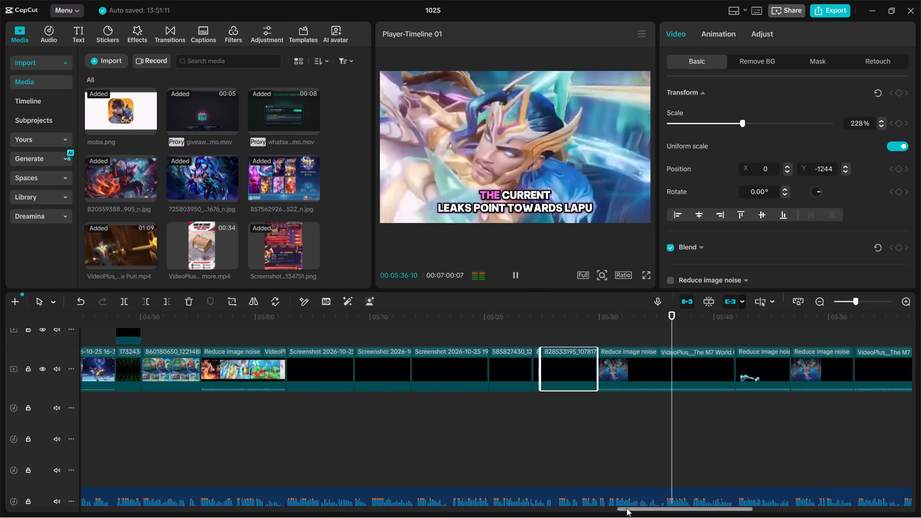
pyautogui.moveTo(626, 508); pyautogui.dragTo(652, 511)
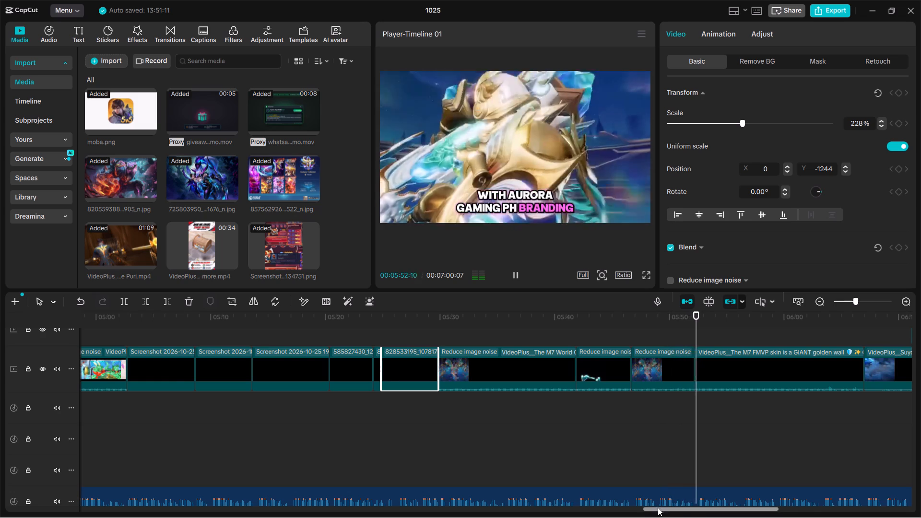
pyautogui.moveTo(658, 507); pyautogui.dragTo(691, 510)
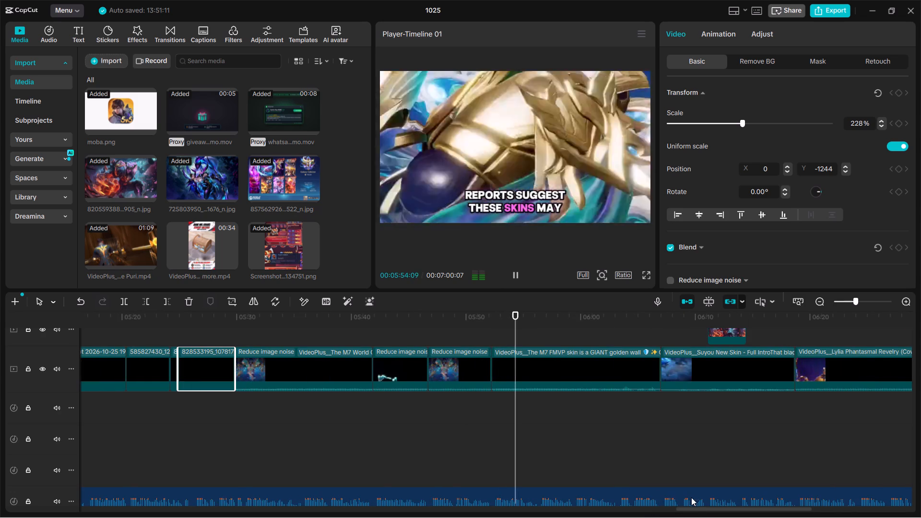
pyautogui.moveTo(693, 507); pyautogui.dragTo(715, 511)
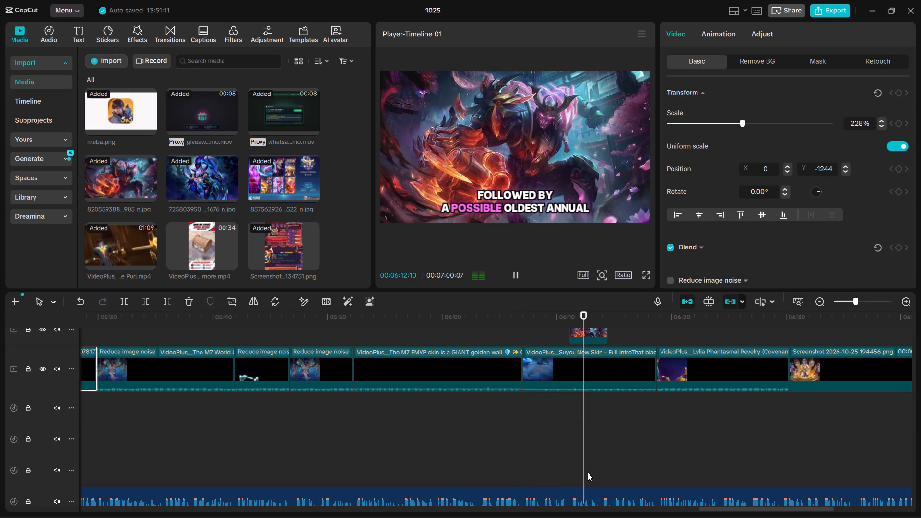
# Correct the caption at 06:13:08 to read "followed by a possible aldous annual starlight skin".
pyautogui.press('space')
pyautogui.scroll(5, 590, 356)
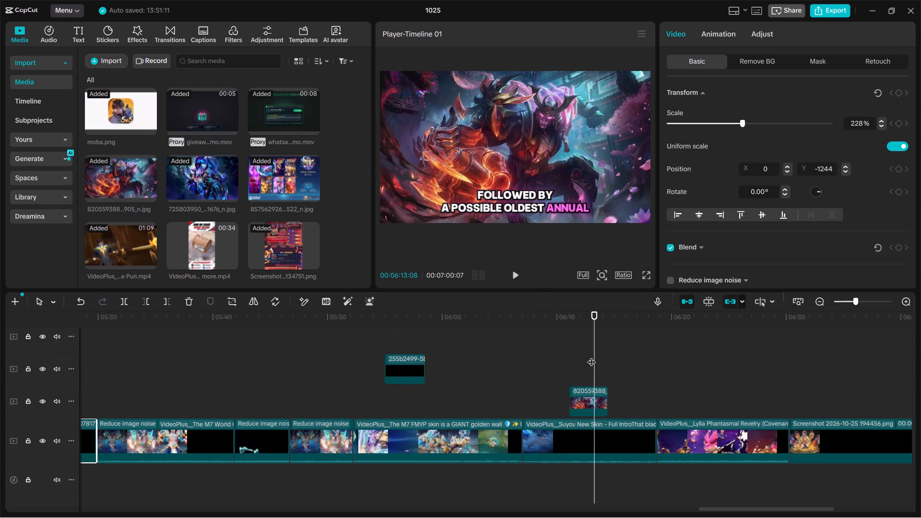
pyautogui.scroll(10, 598, 347)
pyautogui.click(599, 363)
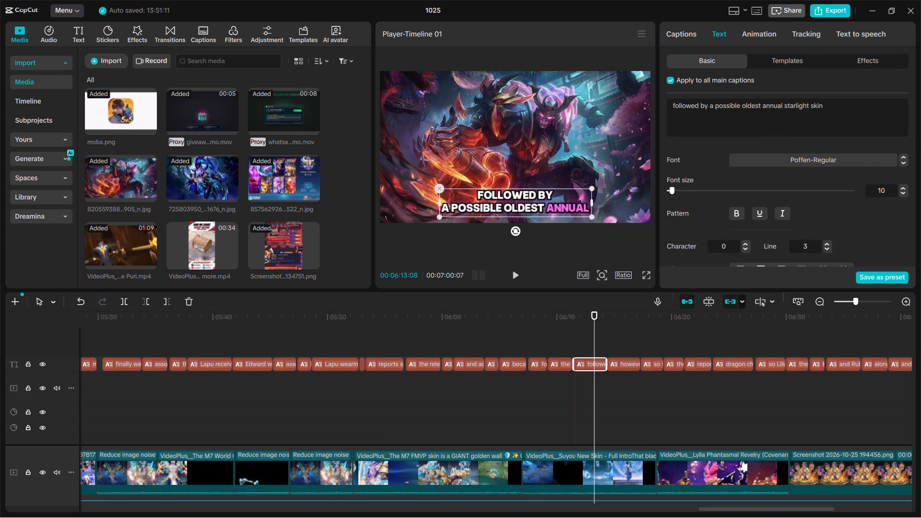
pyautogui.click(746, 103)
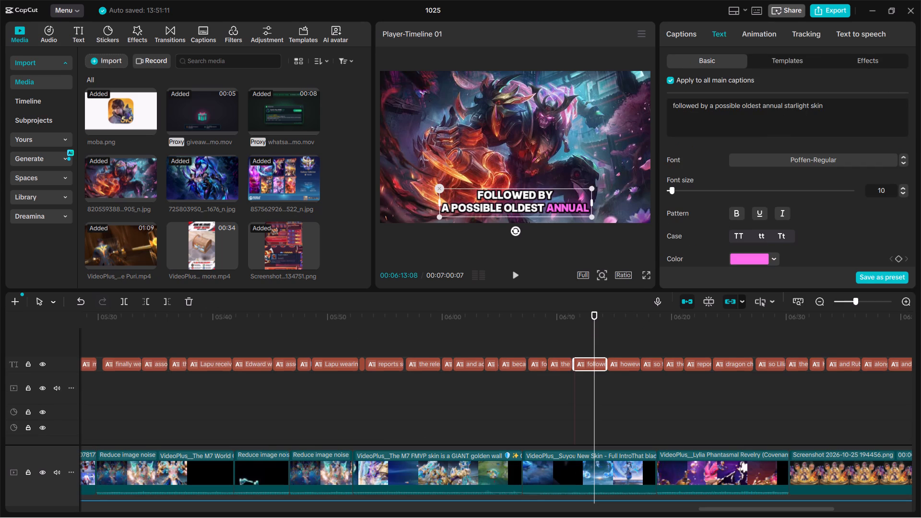
pyautogui.press('BackSpace')
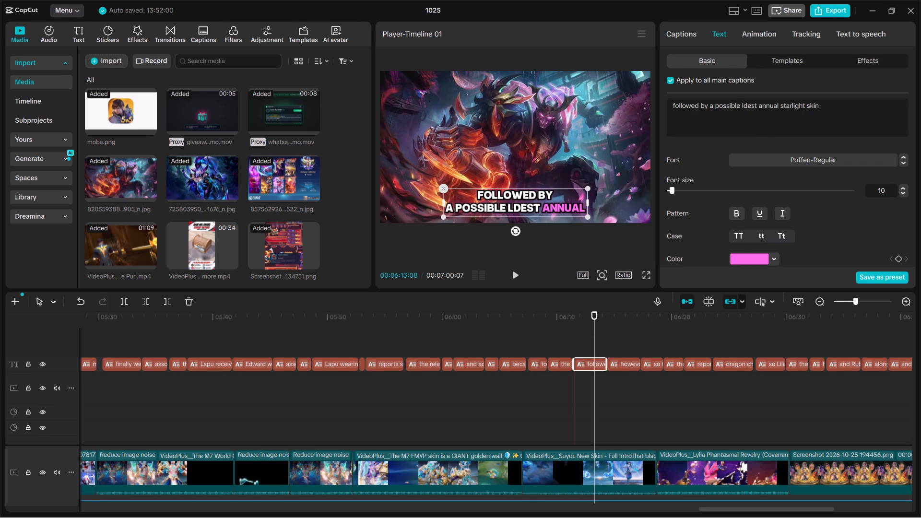
pyautogui.press('BackSpace')
pyautogui.press('space')
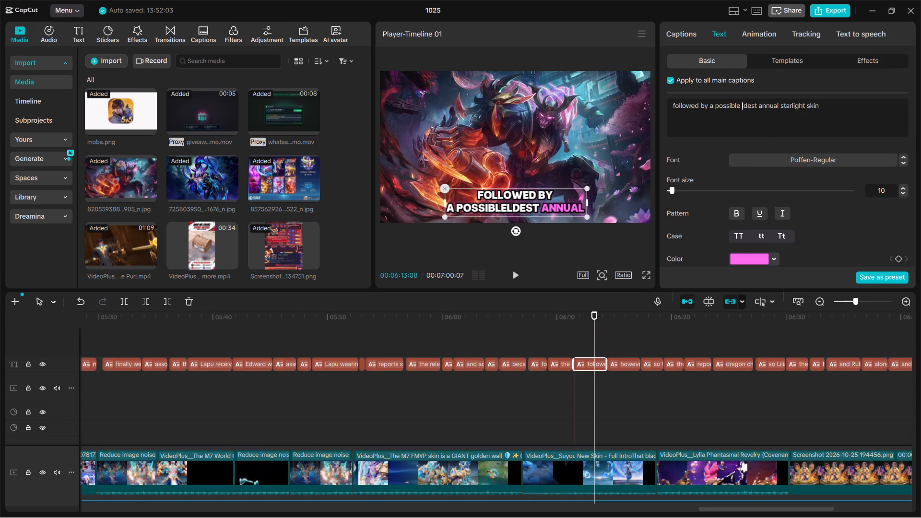
pyautogui.hotkey('shift', 'a')
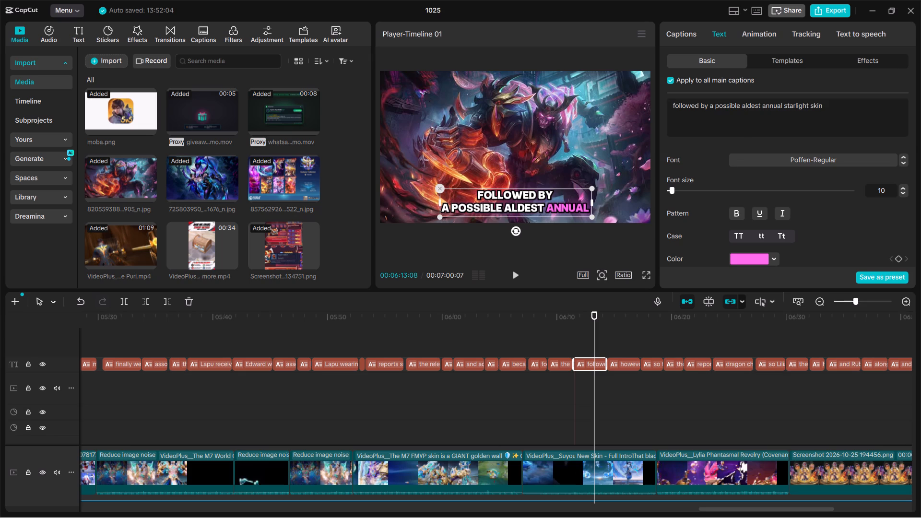
pyautogui.press('Right')
pyautogui.press('Right')
pyautogui.press('Right')
pyautogui.press('BackSpace')
pyautogui.press('Right')
pyautogui.press('BackSpace')
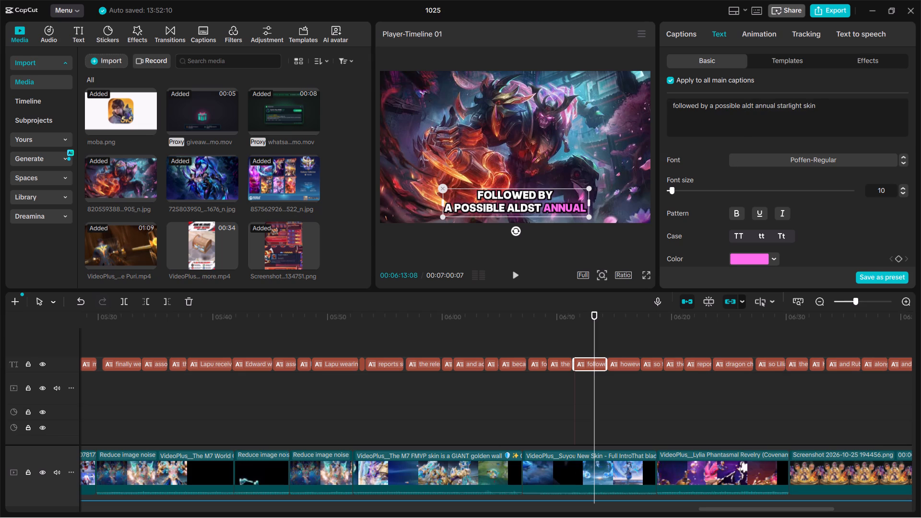
pyautogui.press('BackSpace')
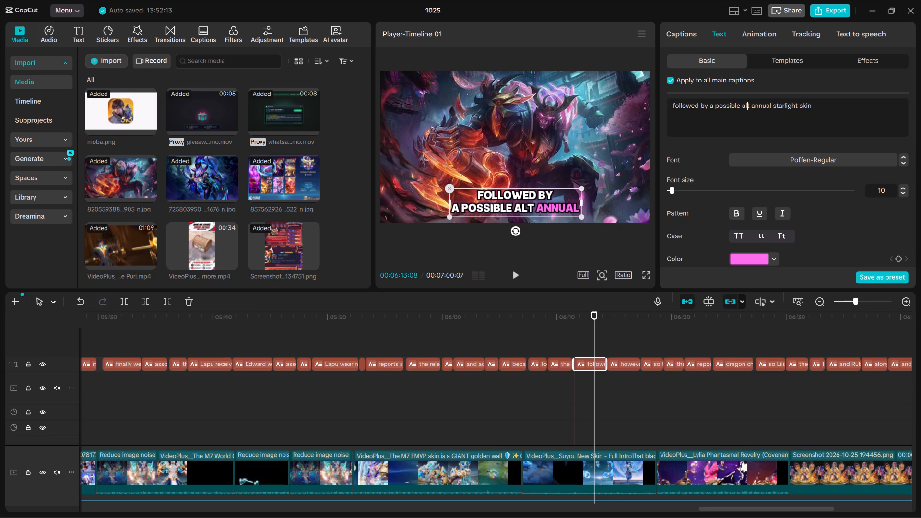
pyautogui.write('DOU')
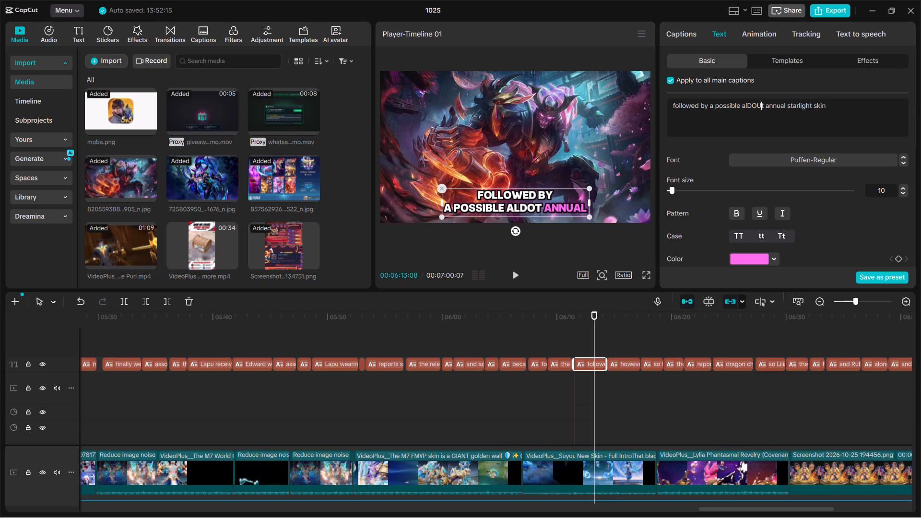
pyautogui.press('BackSpace')
pyautogui.press('BackSpace')
pyautogui.press('BackSpace')
pyautogui.press('BackSpace')
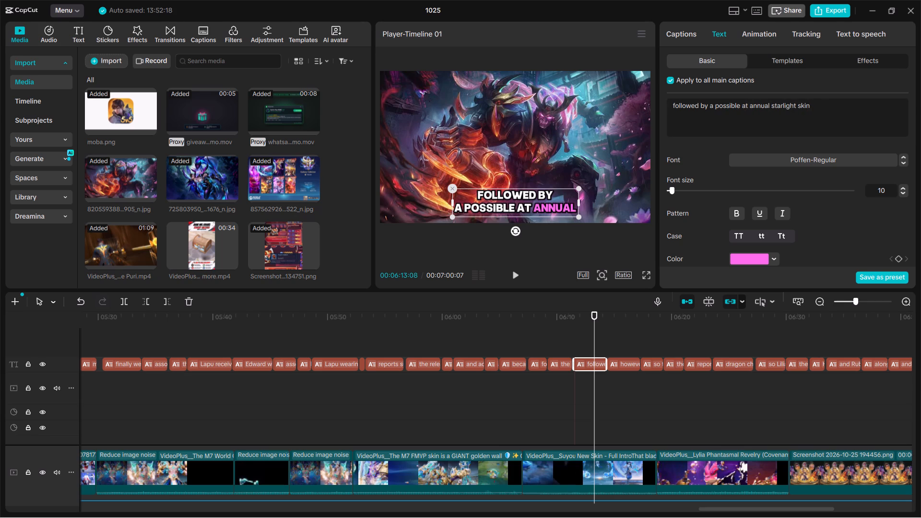
pyautogui.press('BackSpace')
pyautogui.write('aldous')
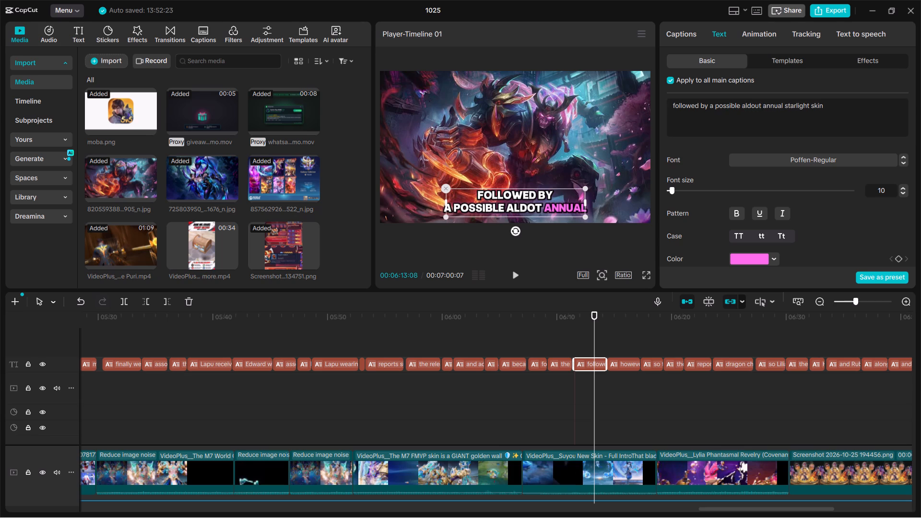
pyautogui.press('Right')
pyautogui.press('BackSpace')
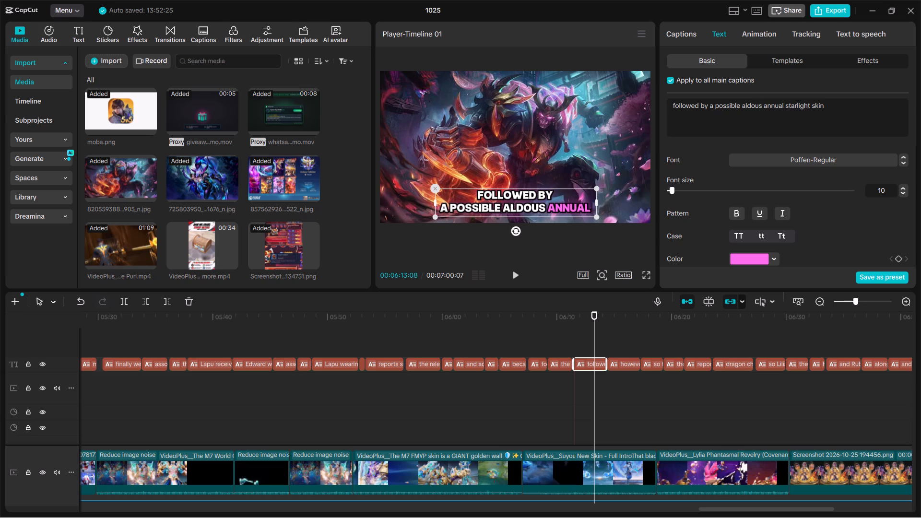
# Play the video onward from 06:13 through the Lylia clip and hero screenshot to the green grid background near 06:41, reviewing captions.
pyautogui.click(579, 389)
pyautogui.press('space')
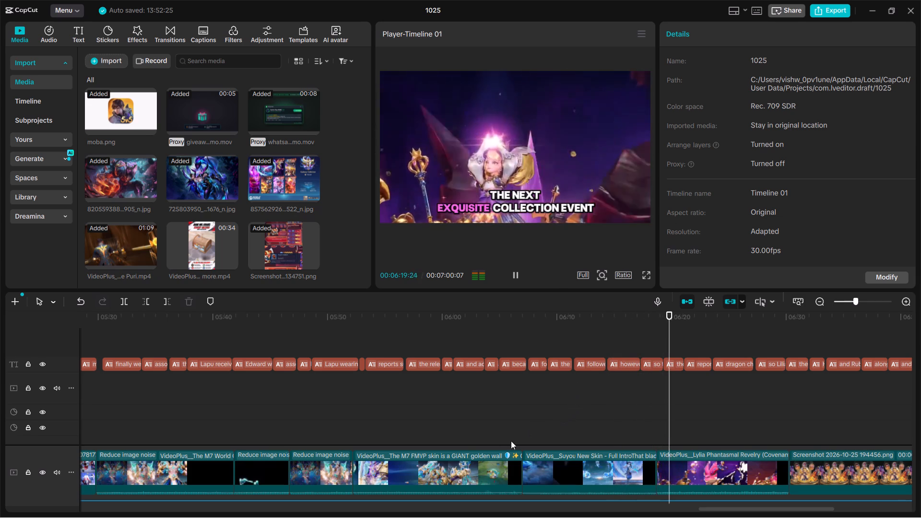
pyautogui.moveTo(719, 506); pyautogui.dragTo(750, 507)
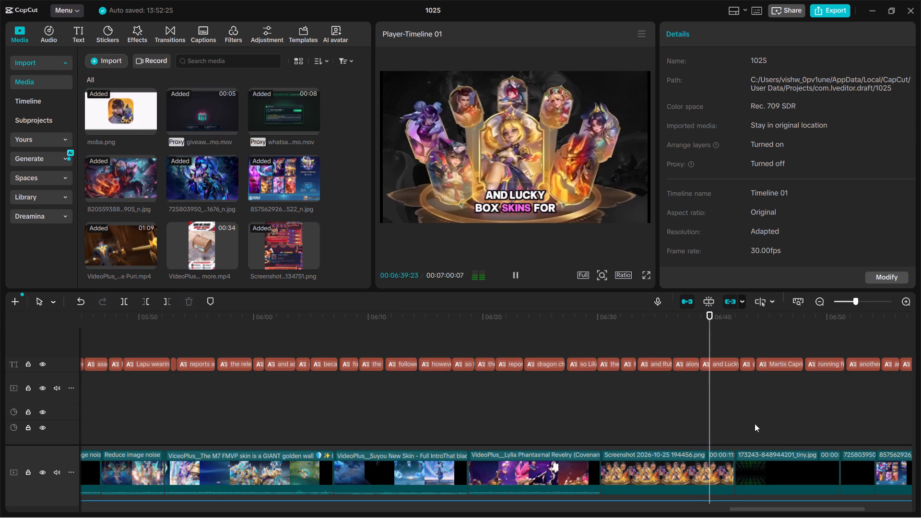
pyautogui.scroll(-4, 755, 424)
pyautogui.scroll(-5, 717, 410)
pyautogui.scroll(6, 720, 411)
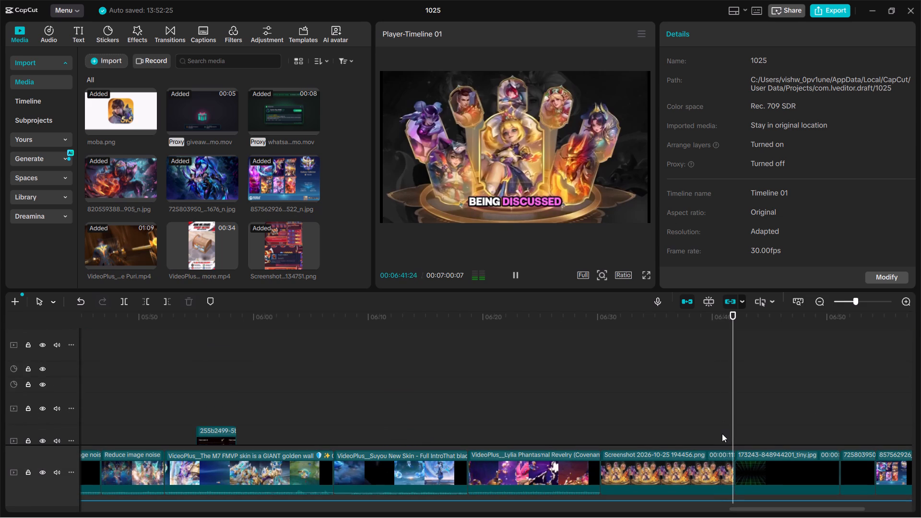
pyautogui.press('space')
pyautogui.click(103, 60)
pyautogui.click(117, 83)
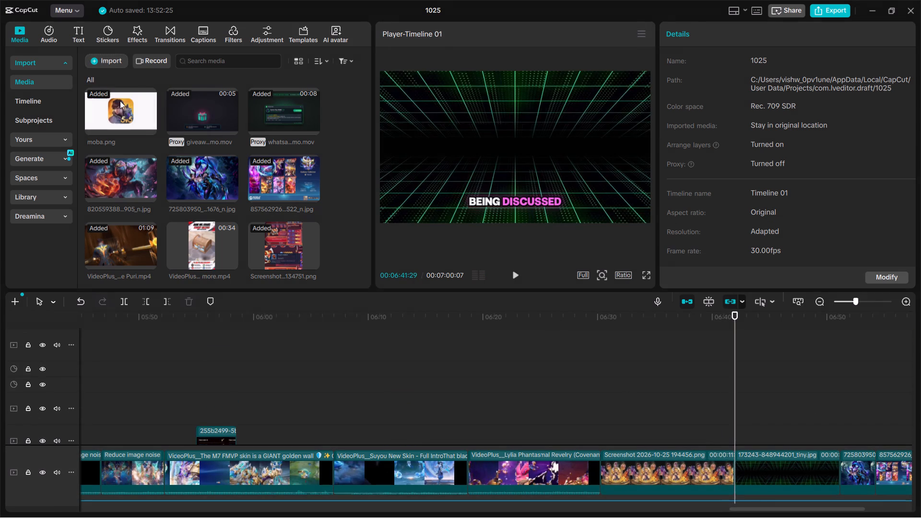
pyautogui.scroll(-1, 47, 208)
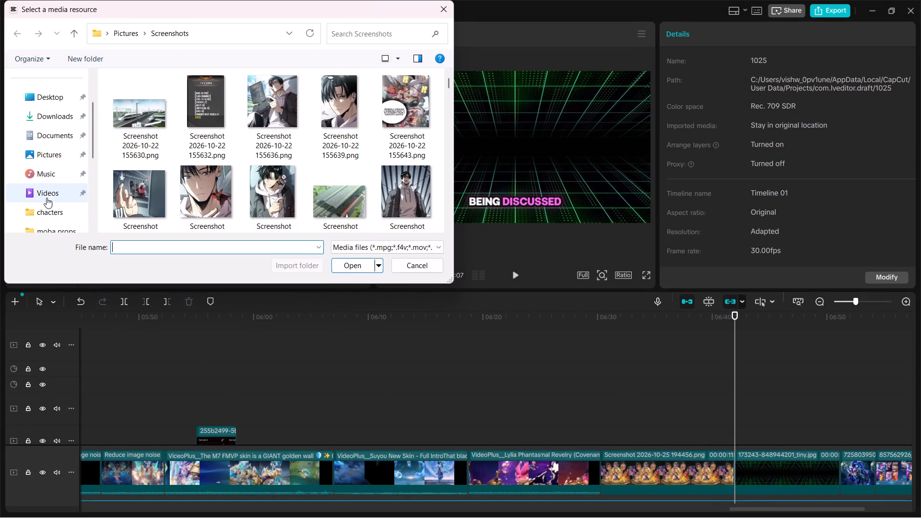
pyautogui.click(49, 185)
pyautogui.scroll(-13, 405, 195)
pyautogui.scroll(1, 399, 195)
pyautogui.scroll(-6, 399, 195)
pyautogui.doubleClick(280, 205)
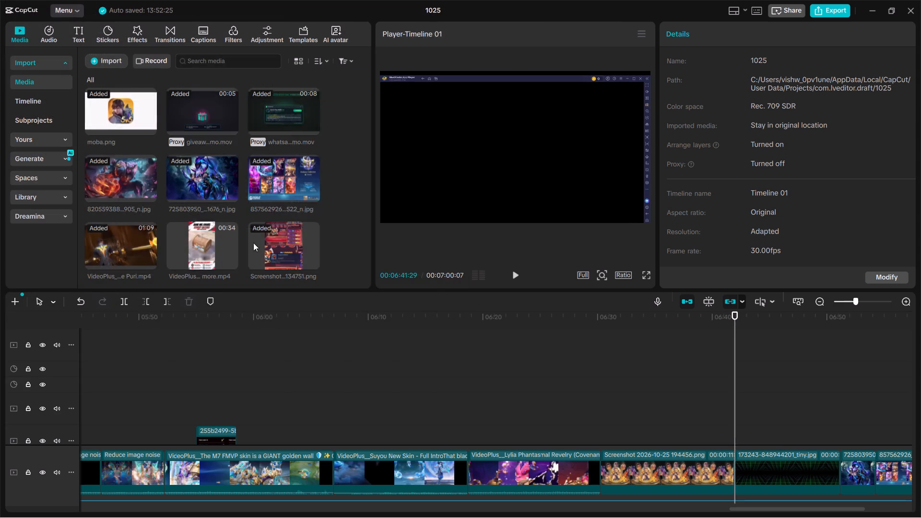
pyautogui.moveTo(144, 244); pyautogui.dragTo(712, 399)
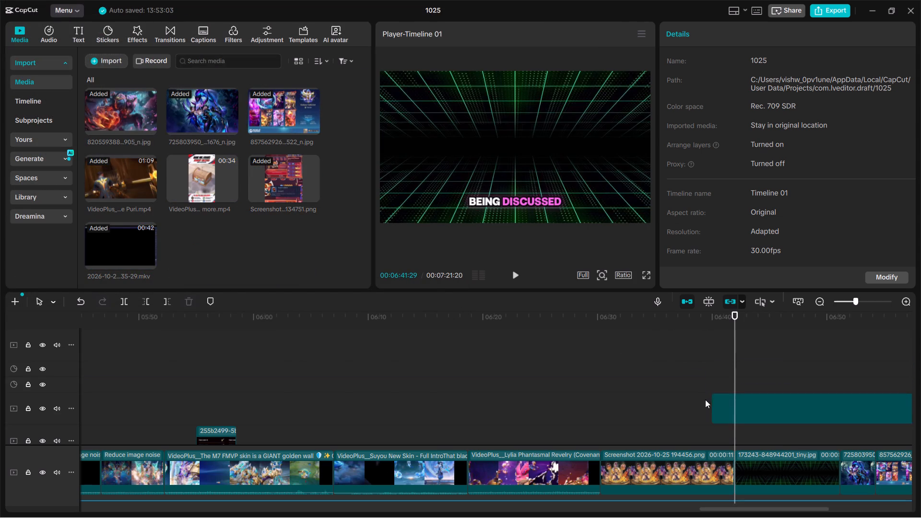
# Scrub the 13-35-29 recording to where the skin animation begins and trim its start there, leaving 00:00:19:06.
pyautogui.moveTo(732, 380); pyautogui.dragTo(915, 377)
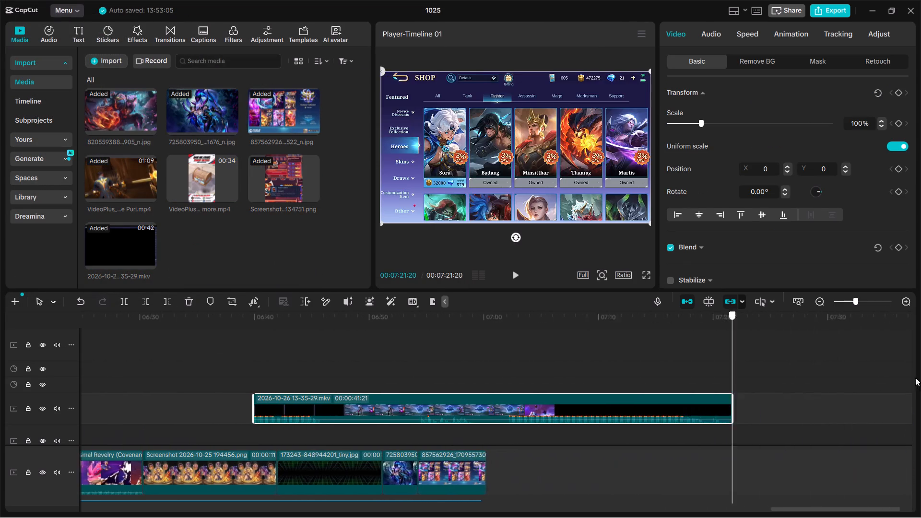
pyautogui.moveTo(915, 377); pyautogui.dragTo(477, 402)
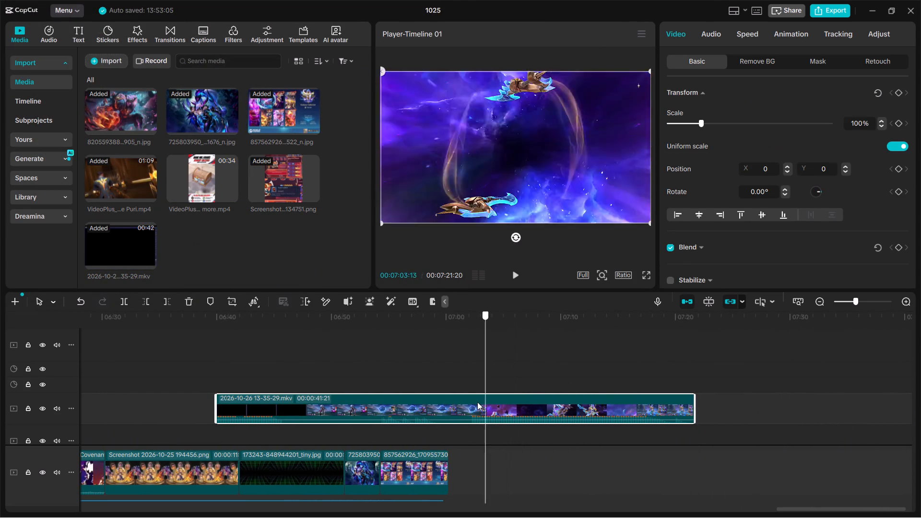
pyautogui.moveTo(477, 402); pyautogui.dragTo(473, 402)
pyautogui.moveTo(217, 403); pyautogui.dragTo(335, 404)
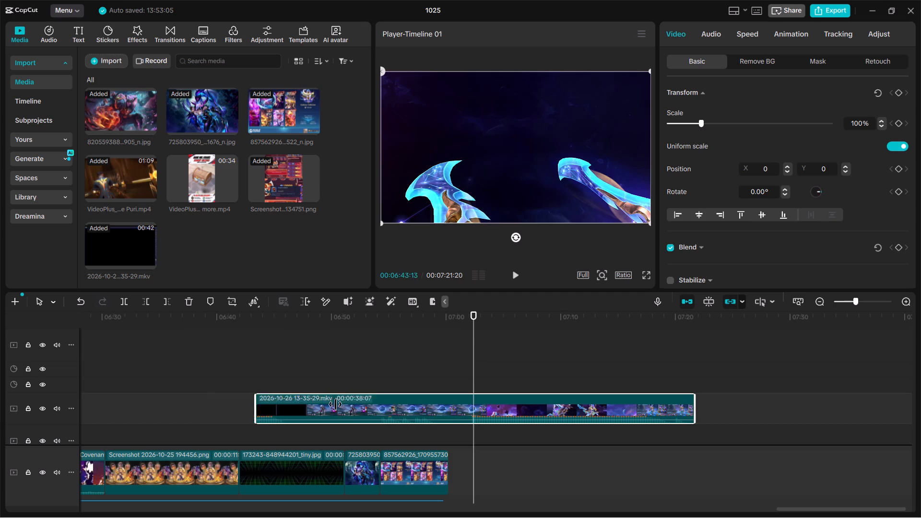
pyautogui.moveTo(335, 404); pyautogui.dragTo(475, 407)
pyautogui.moveTo(510, 411); pyautogui.dragTo(392, 425)
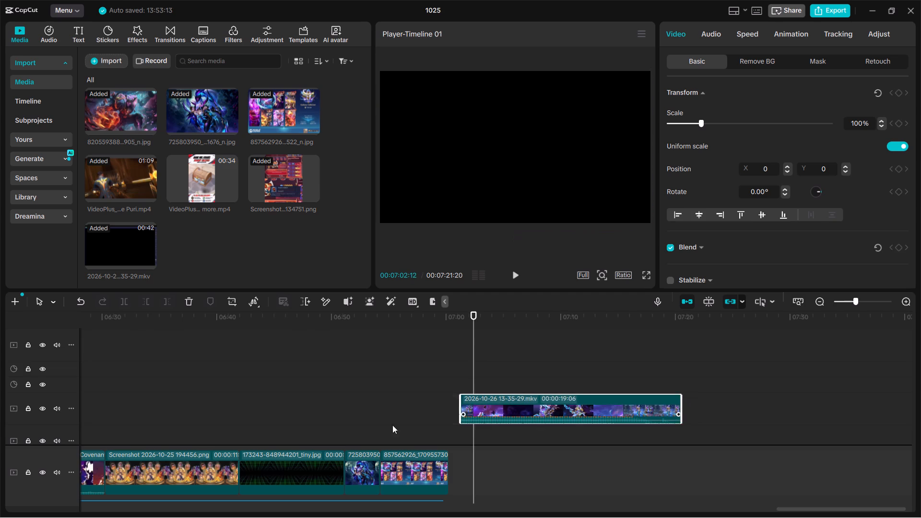
pyautogui.moveTo(392, 425); pyautogui.dragTo(274, 436)
pyautogui.scroll(-8, 272, 436)
pyautogui.scroll(4, 419, 384)
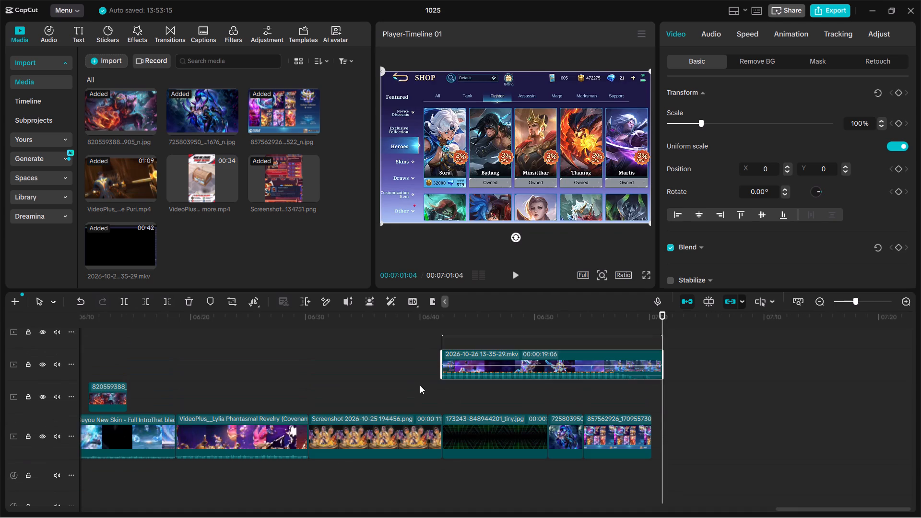
pyautogui.moveTo(534, 365); pyautogui.dragTo(534, 396)
# Lower the audio volume of the recording overlaid on the green grid background.
pyautogui.click(450, 364)
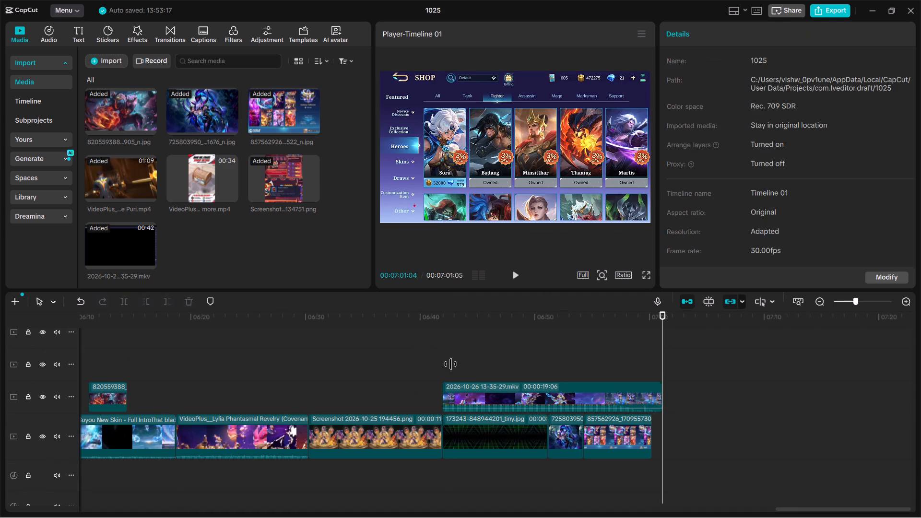
pyautogui.click(475, 385)
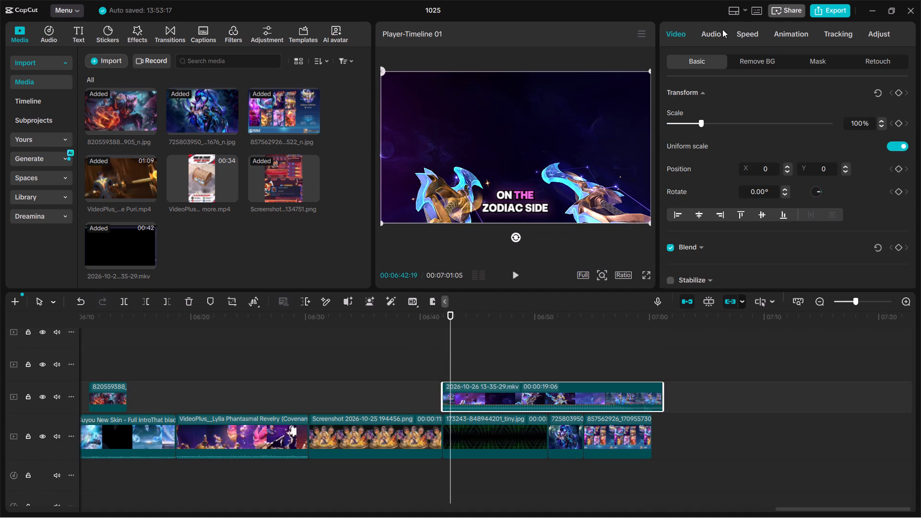
pyautogui.click(720, 28)
pyautogui.click(740, 117)
pyautogui.click(738, 120)
pyautogui.click(442, 359)
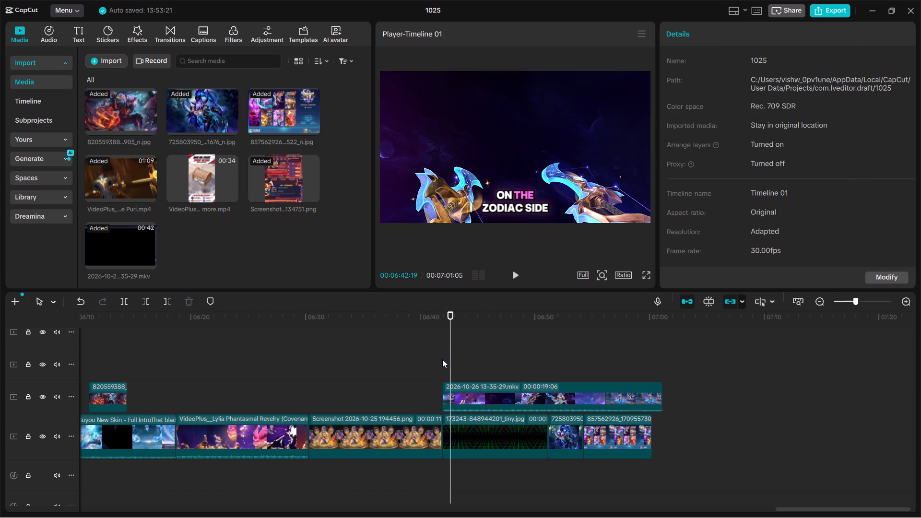
# Play the recording overlay and trim its end to line up with the end of the green grid background clip.
pyautogui.press('space')
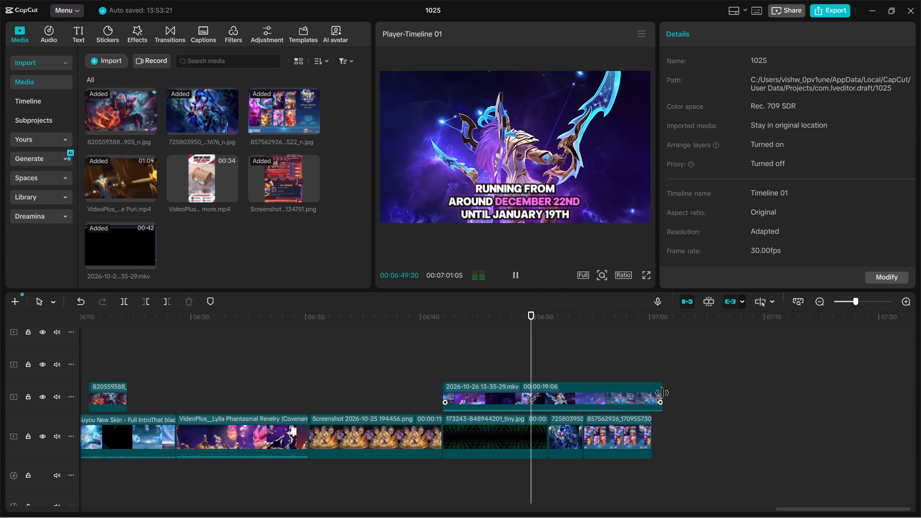
pyautogui.moveTo(662, 393); pyautogui.dragTo(546, 400)
# Play through the Galaxy Collector image to the end and trim that last clip so the timeline ends at 00:07:00:01.
pyautogui.press('space')
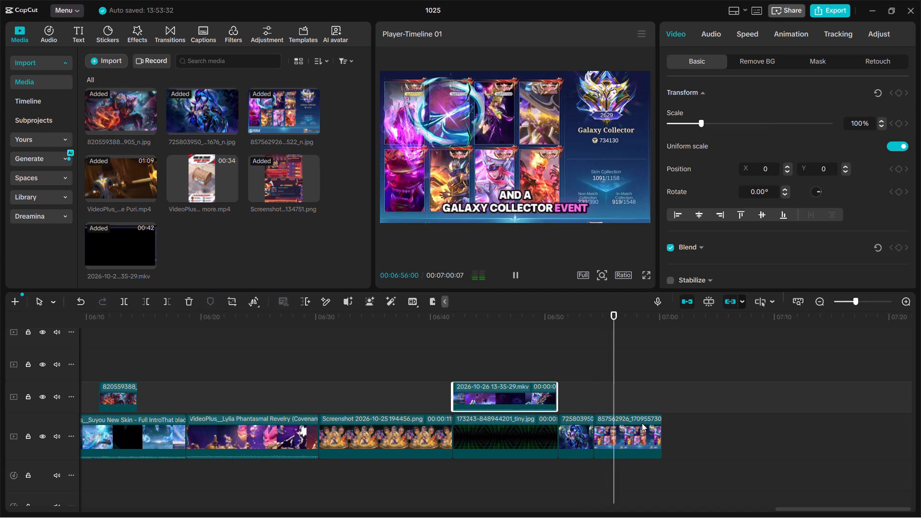
pyautogui.scroll(-7, 642, 423)
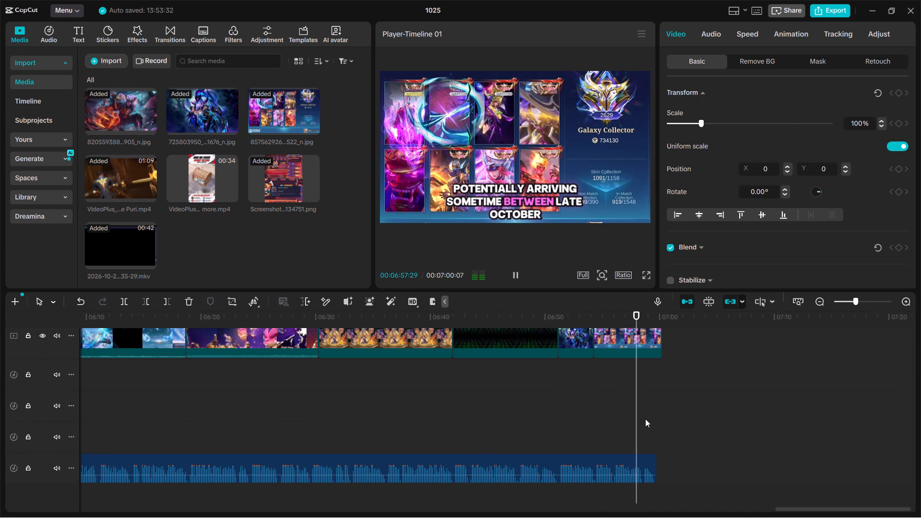
pyautogui.scroll(1, 645, 419)
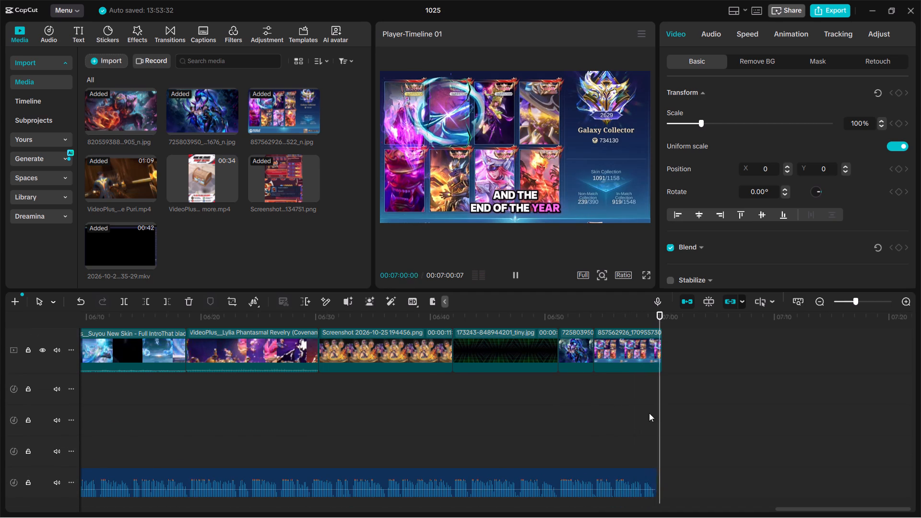
pyautogui.click(658, 357)
pyautogui.moveTo(663, 356); pyautogui.dragTo(658, 356)
pyautogui.click(677, 392)
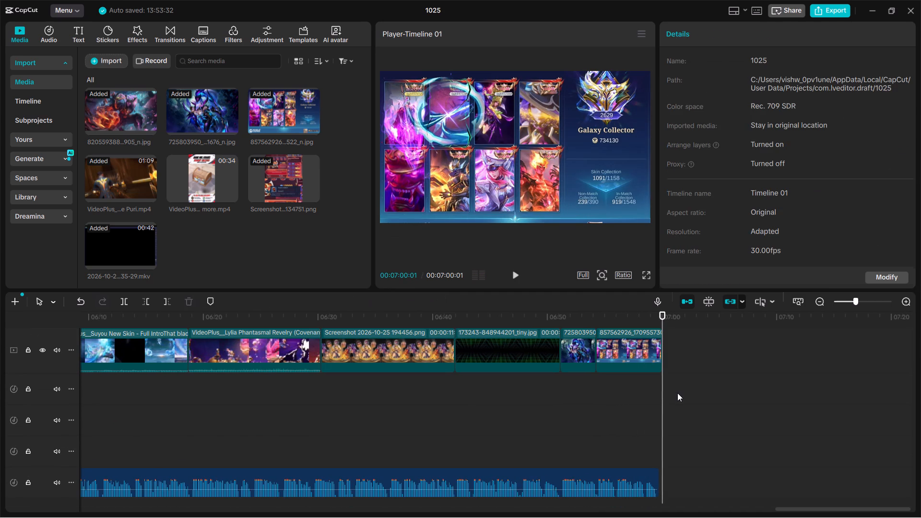
# Fit the whole timeline in view, return the playhead to the start, and open the moba props folder for media import.
pyautogui.doubleClick(815, 300)
pyautogui.doubleClick(815, 305)
pyautogui.click(397, 397)
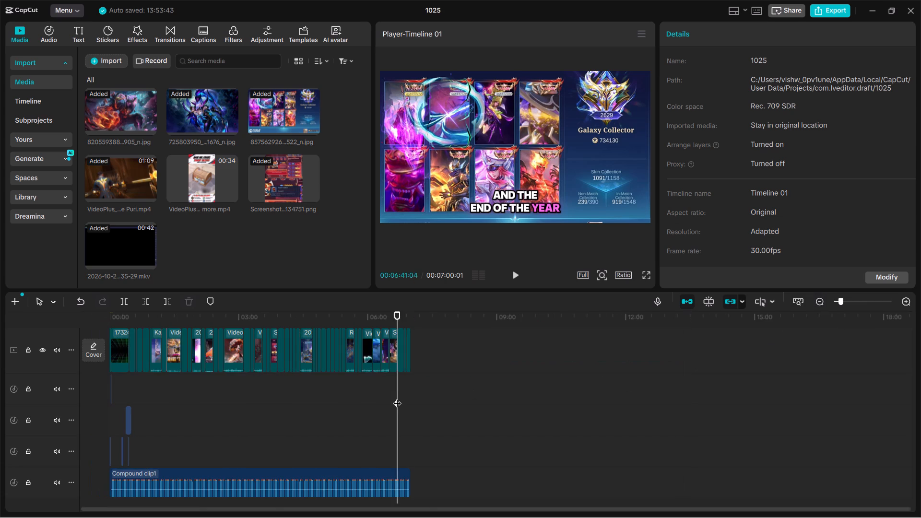
pyautogui.moveTo(397, 403); pyautogui.dragTo(0, 371)
pyautogui.scroll(-2, 16, 384)
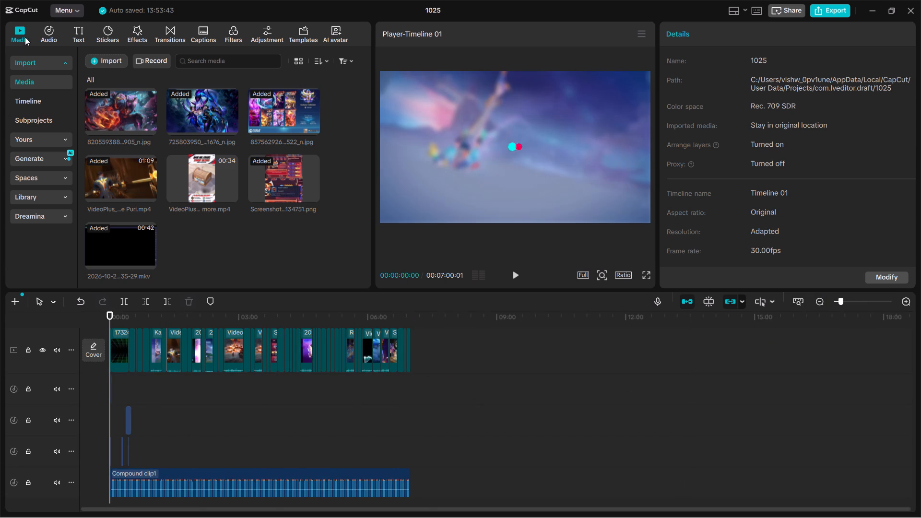
pyautogui.click(90, 55)
pyautogui.click(136, 79)
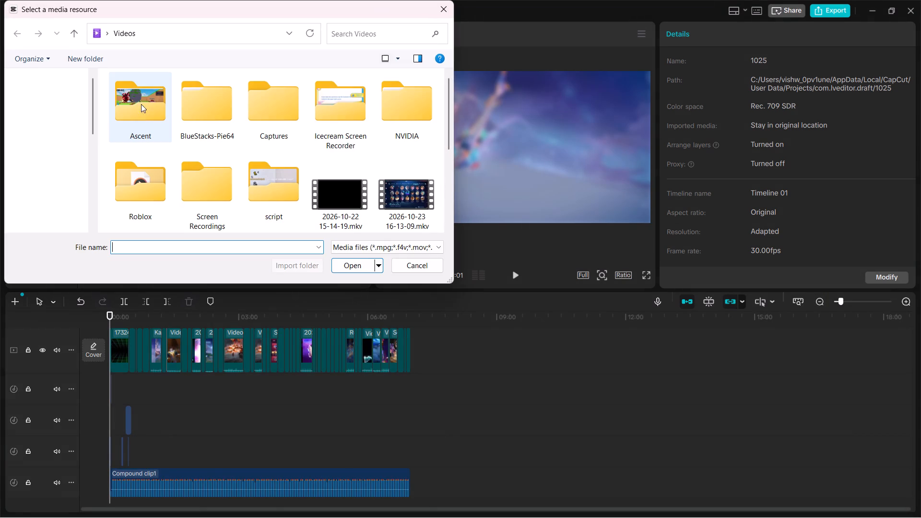
pyautogui.scroll(-3, 75, 153)
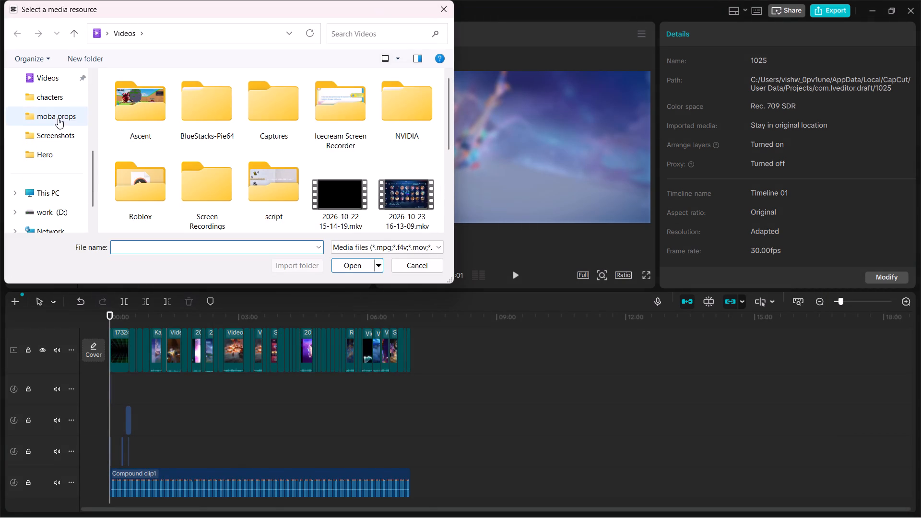
pyautogui.click(58, 115)
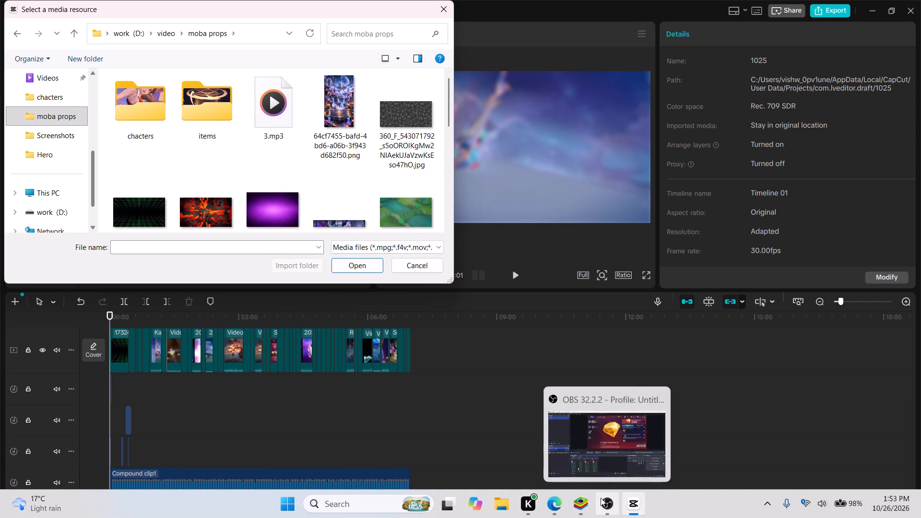
# Close the OBS and BlueStacks windows.
pyautogui.rightClick(601, 498)
pyautogui.click(596, 471)
pyautogui.rightClick(591, 506)
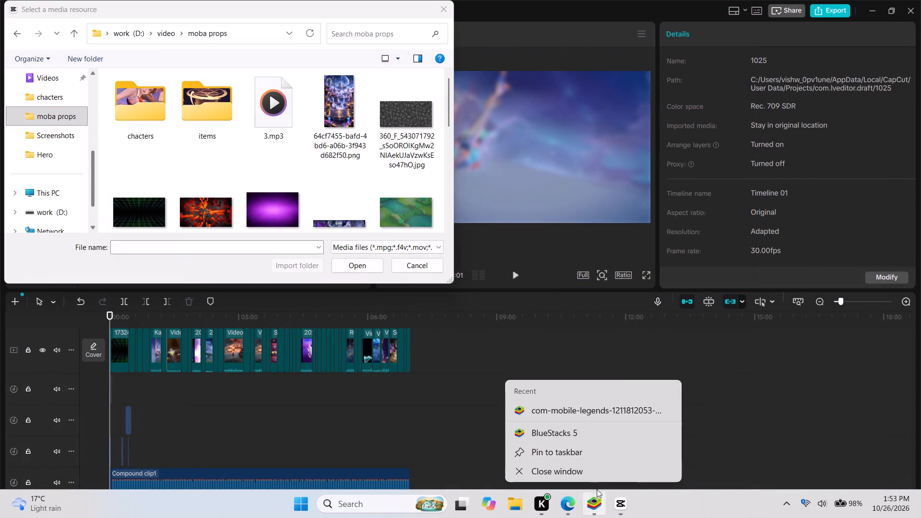
pyautogui.click(587, 475)
pyautogui.click(473, 335)
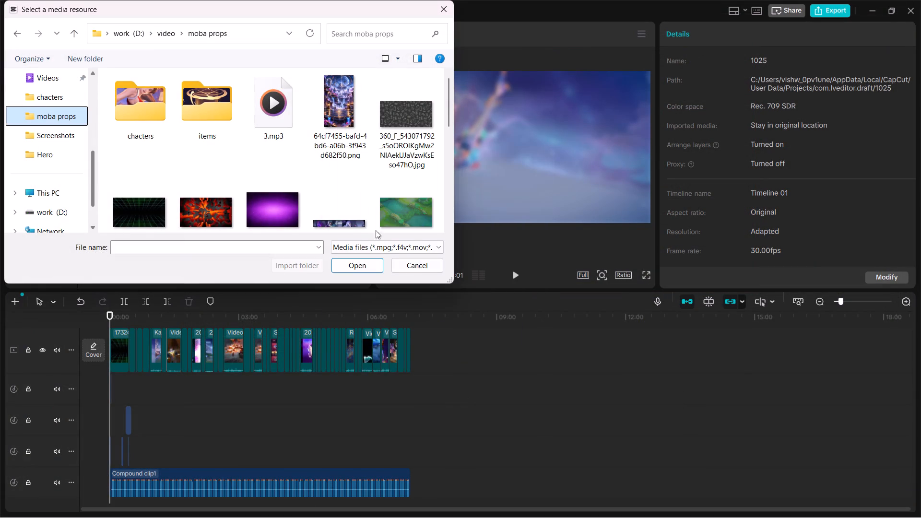
# Import the TheFatRat - Fly Away feat. Anjulie video and place it above the main track at the timeline's start.
pyautogui.scroll(-5, 254, 158)
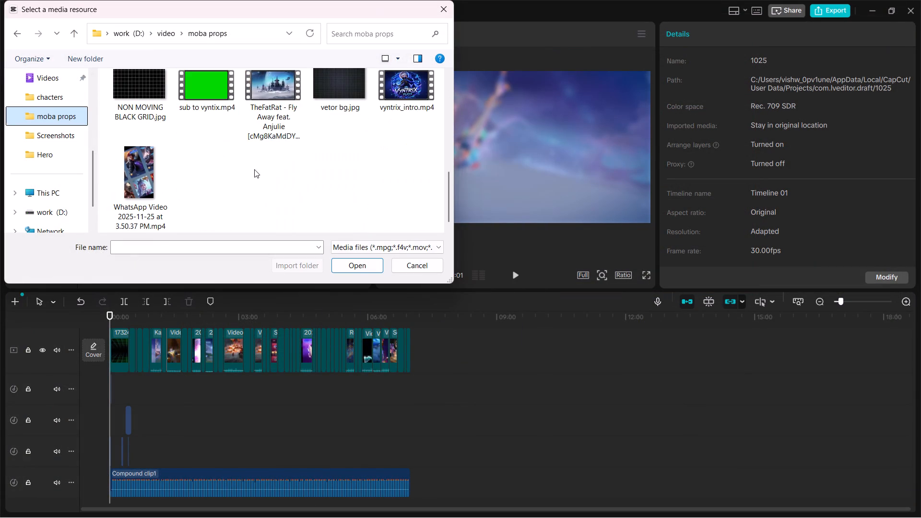
pyautogui.doubleClick(260, 139)
pyautogui.moveTo(194, 246); pyautogui.dragTo(171, 481)
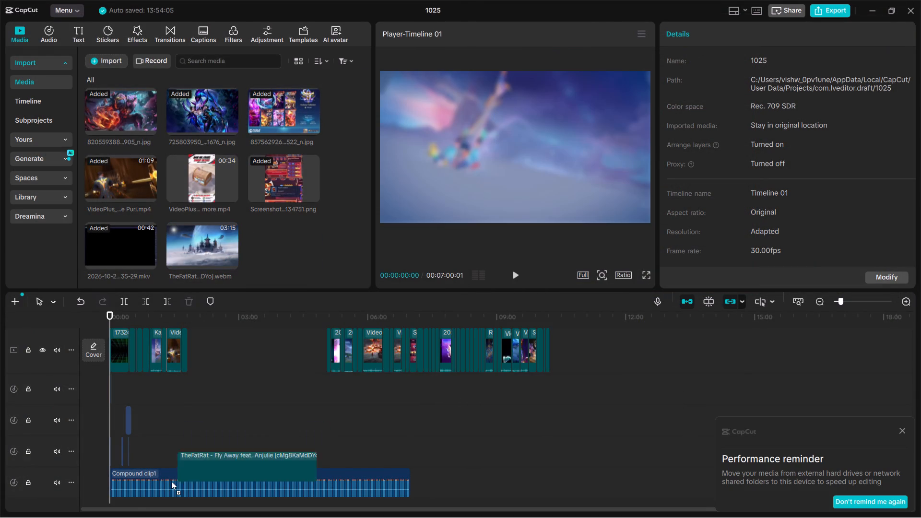
pyautogui.moveTo(171, 481); pyautogui.dragTo(105, 503)
pyautogui.scroll(-6, 105, 494)
pyautogui.scroll(4, 136, 443)
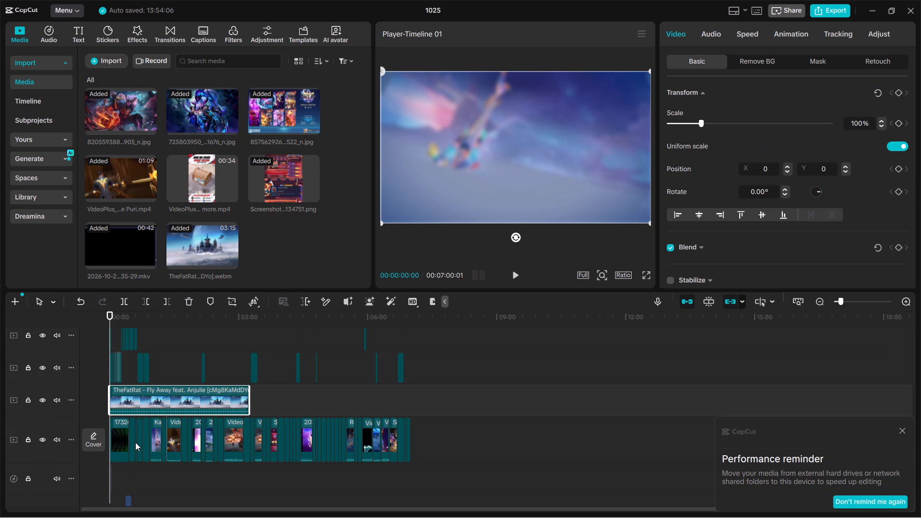
pyautogui.moveTo(144, 404); pyautogui.dragTo(135, 406)
# Extract the audio from the Fly Away clip and delete its video, keeping only the music track.
pyautogui.rightClick(163, 400)
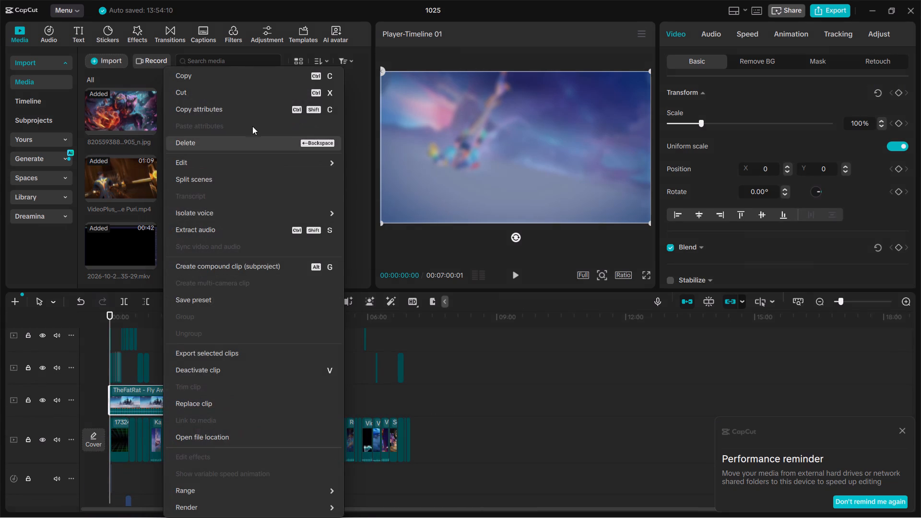
pyautogui.click(224, 233)
pyautogui.scroll(6, 208, 394)
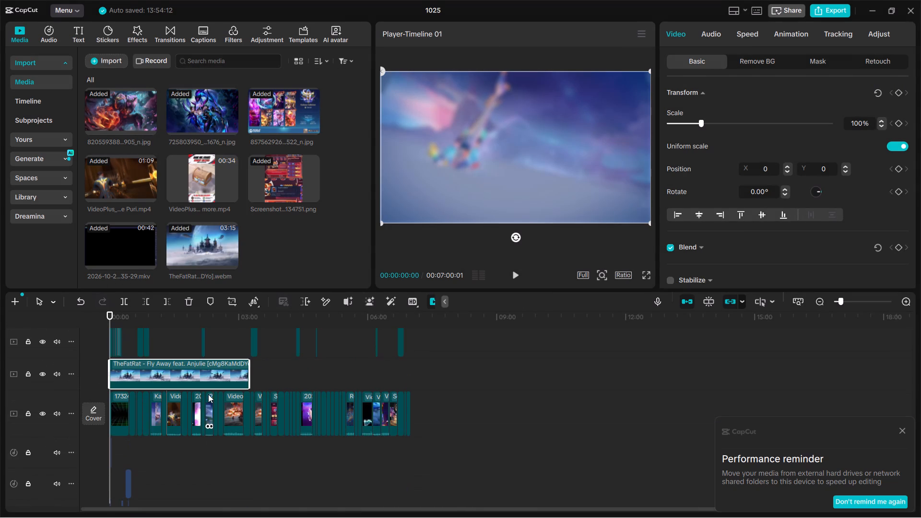
pyautogui.press('Delete')
pyautogui.scroll(-7, 189, 426)
pyautogui.click(183, 458)
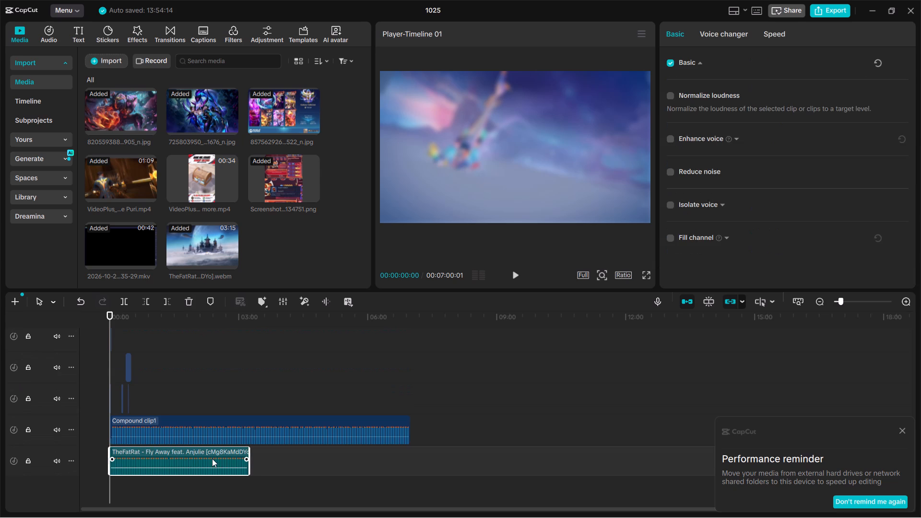
# Duplicate the Fly Away audio and place the copy directly after the original on the same track.
pyautogui.moveTo(249, 456); pyautogui.dragTo(370, 453)
pyautogui.click(217, 460)
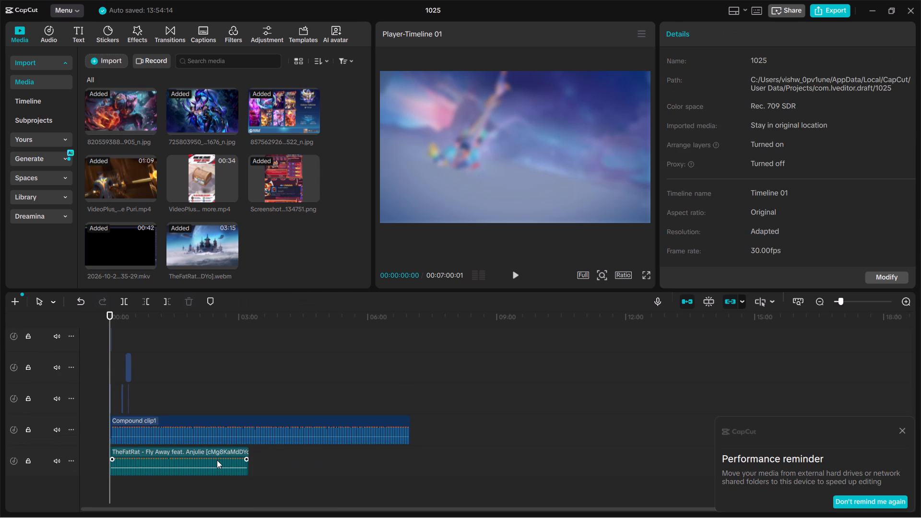
pyautogui.hotkey('ctrl', 'c')
pyautogui.hotkey('ctrl', 'v')
pyautogui.moveTo(193, 494); pyautogui.dragTo(319, 474)
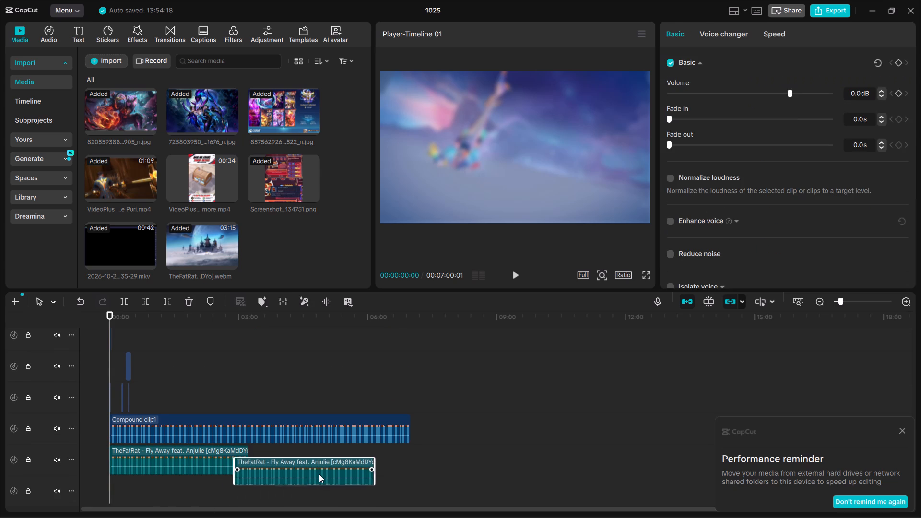
pyautogui.moveTo(319, 474); pyautogui.dragTo(335, 465)
pyautogui.moveTo(341, 460); pyautogui.dragTo(376, 460)
pyautogui.rightClick(266, 460)
pyautogui.click(308, 420)
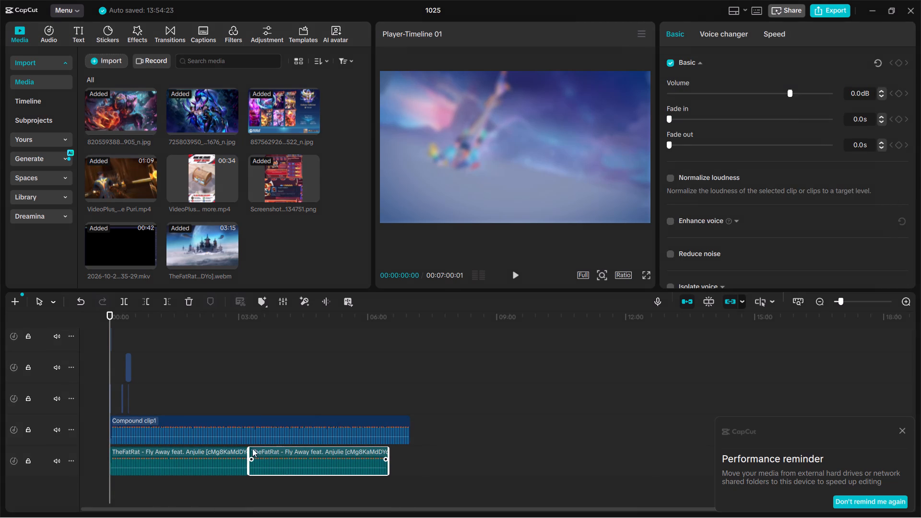
# Lower the volume of both Fly Away audio clips together to slightly below -22 dB.
pyautogui.click(153, 461)
pyautogui.moveTo(331, 487); pyautogui.dragTo(213, 462)
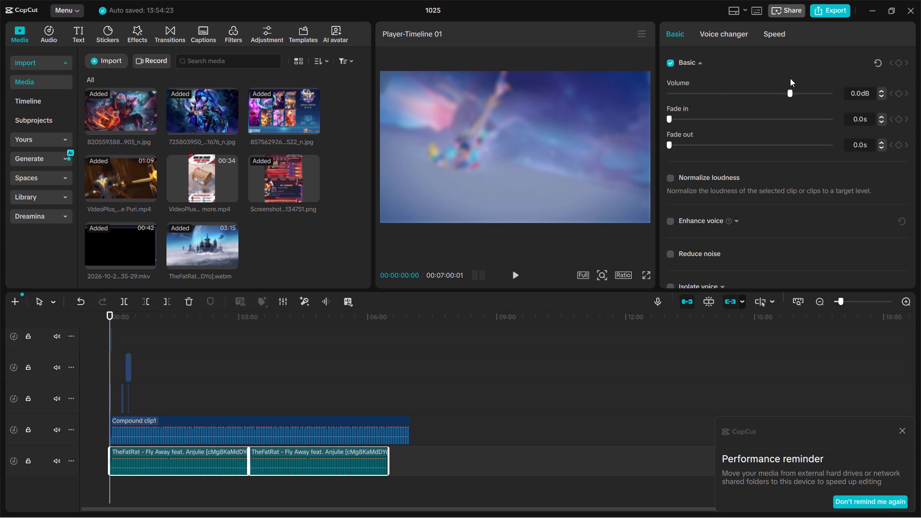
pyautogui.moveTo(781, 95); pyautogui.dragTo(743, 105)
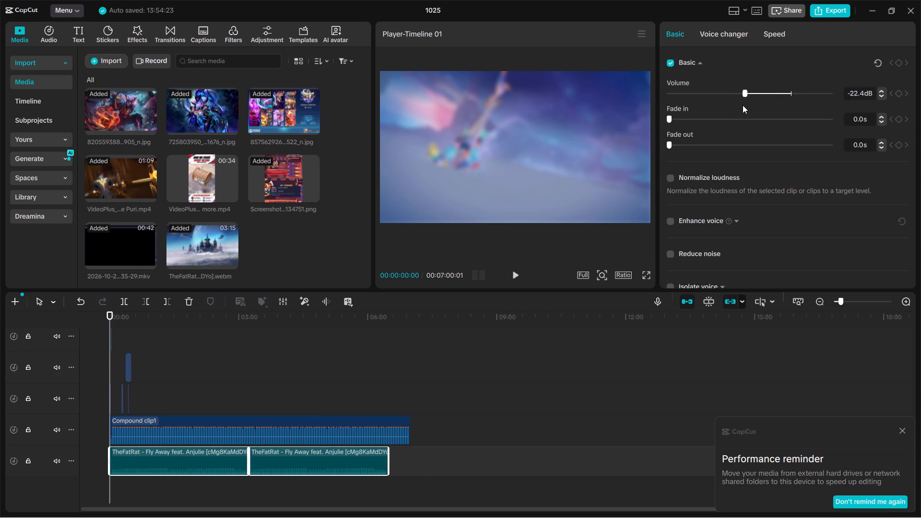
pyautogui.moveTo(743, 105); pyautogui.dragTo(738, 105)
# Play the video from 00:00 to check the background music level against the voiceover.
pyautogui.click(187, 496)
pyautogui.moveTo(184, 495); pyautogui.dragTo(81, 502)
pyautogui.press('space')
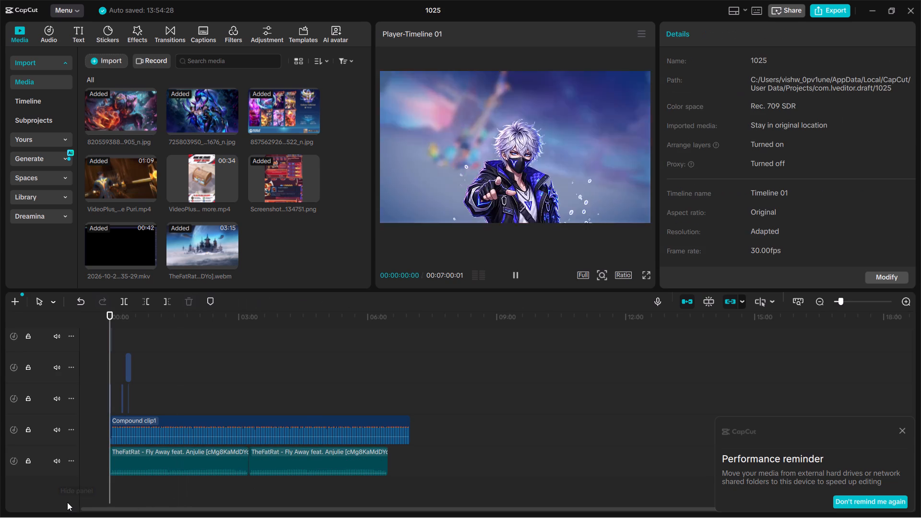